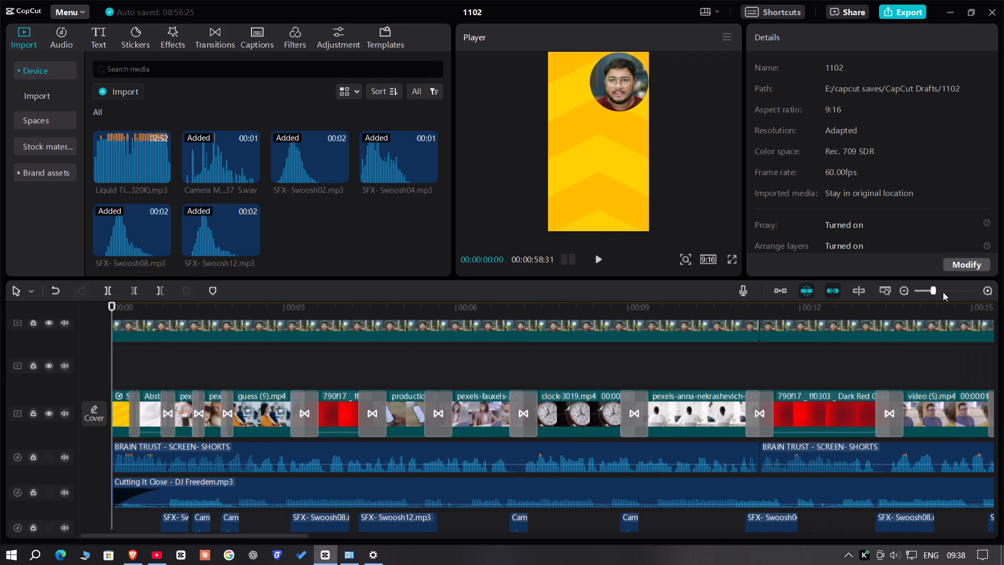
click(944, 292)
click(92, 40)
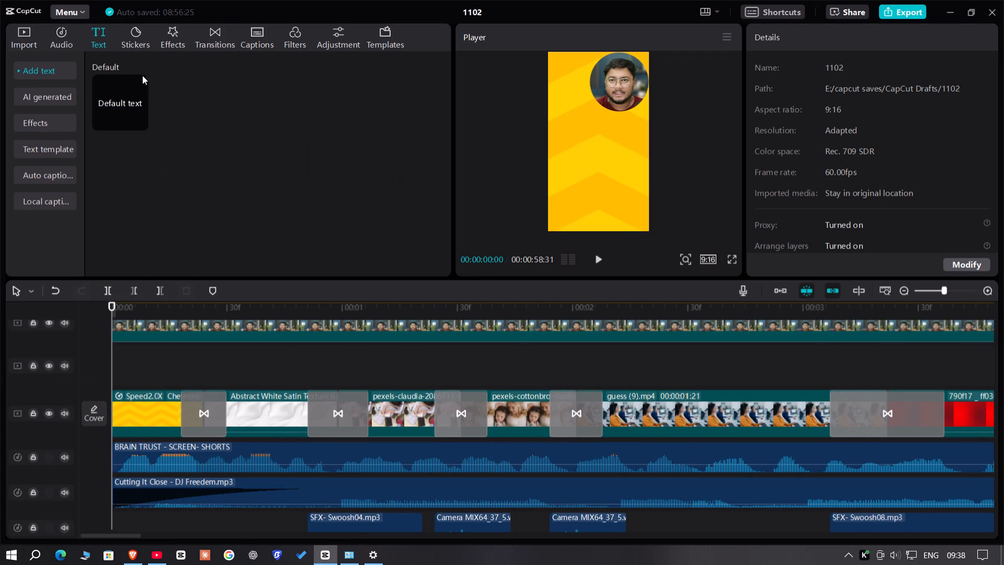
drag(109, 108, 113, 350)
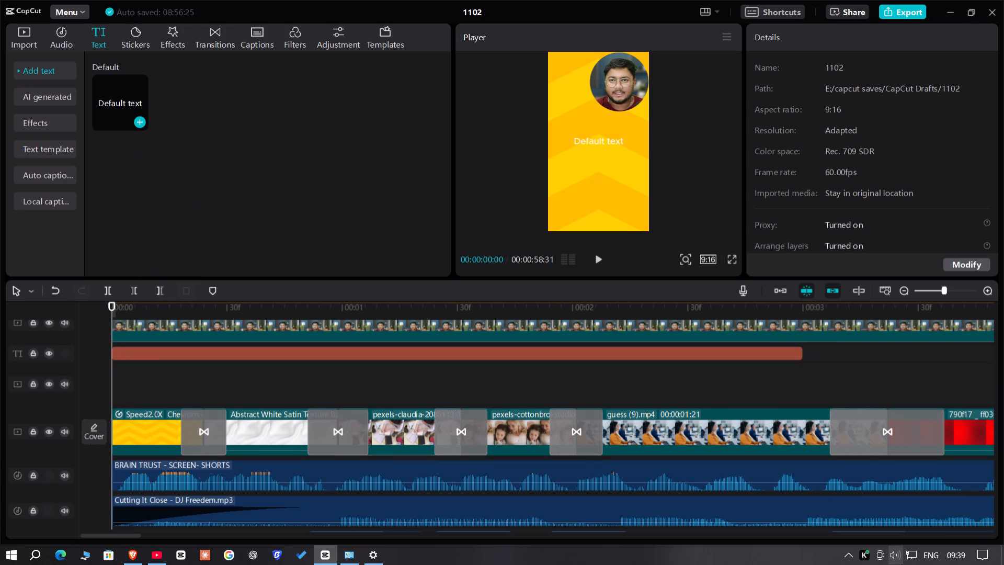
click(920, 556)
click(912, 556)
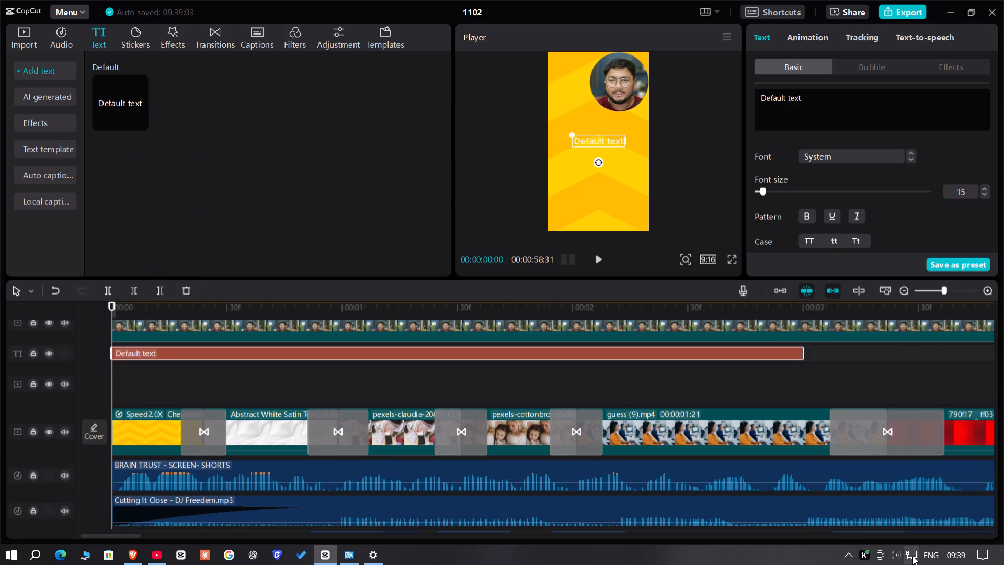
Switch to the Windows network settings, enable the disabled Ethernet adapter, and return to the CapCut project.
click(912, 556)
click(844, 470)
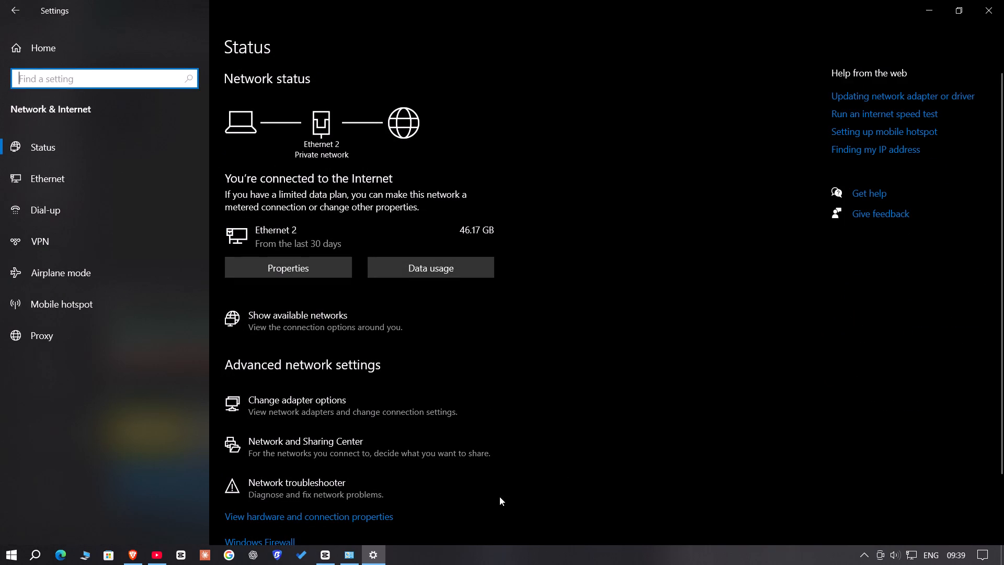
click(384, 392)
right_click(294, 186)
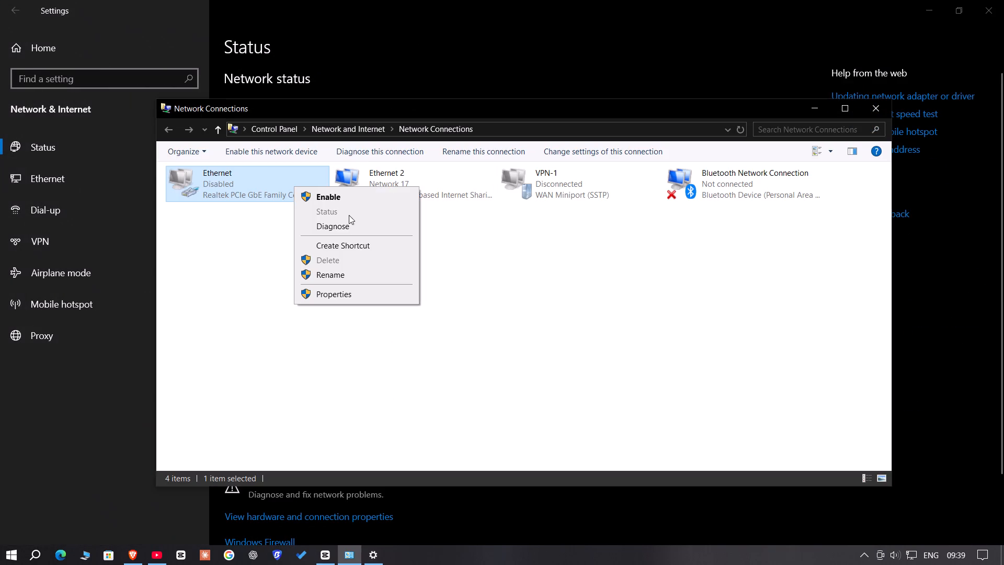
click(349, 199)
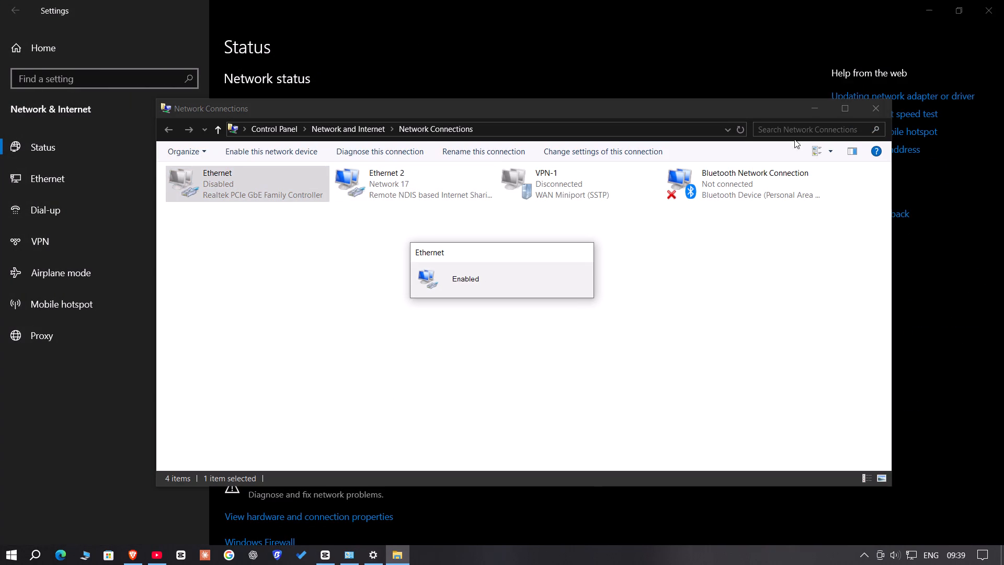
click(874, 109)
click(1003, 0)
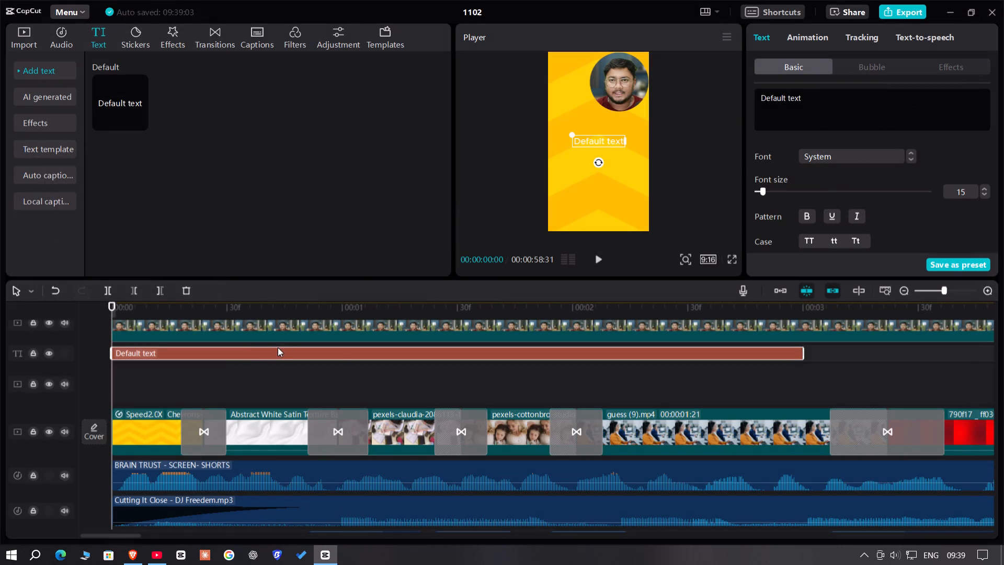
Shorten the default text clip to about 24 frames from the timeline start and play back the opening.
drag(804, 355, 198, 386)
click(174, 386)
drag(174, 386, 0, 406)
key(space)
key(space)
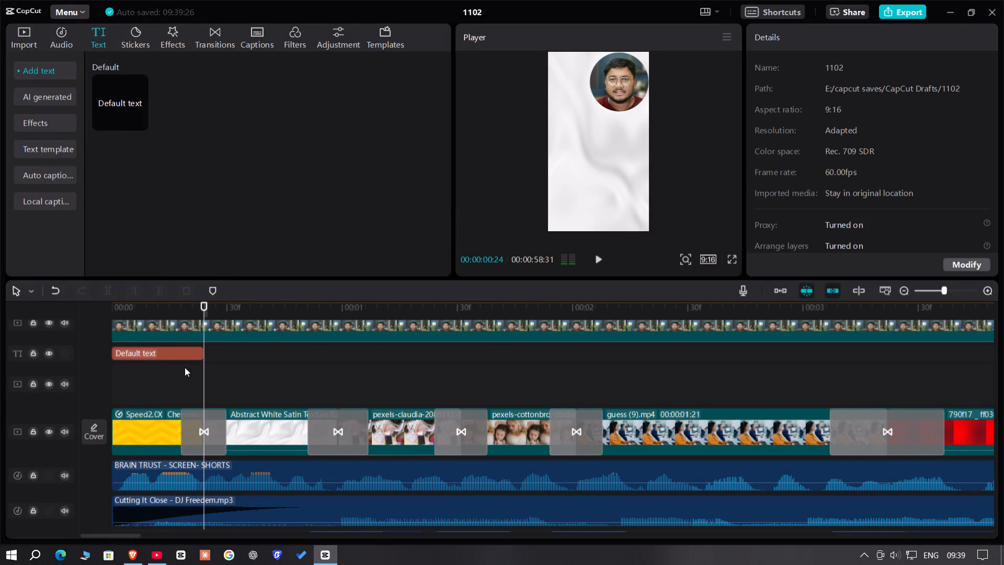
Replace the default wording of the shortened text clip with HEY GUYS.
click(155, 353)
drag(847, 102, 598, 43)
key(BackSpace)
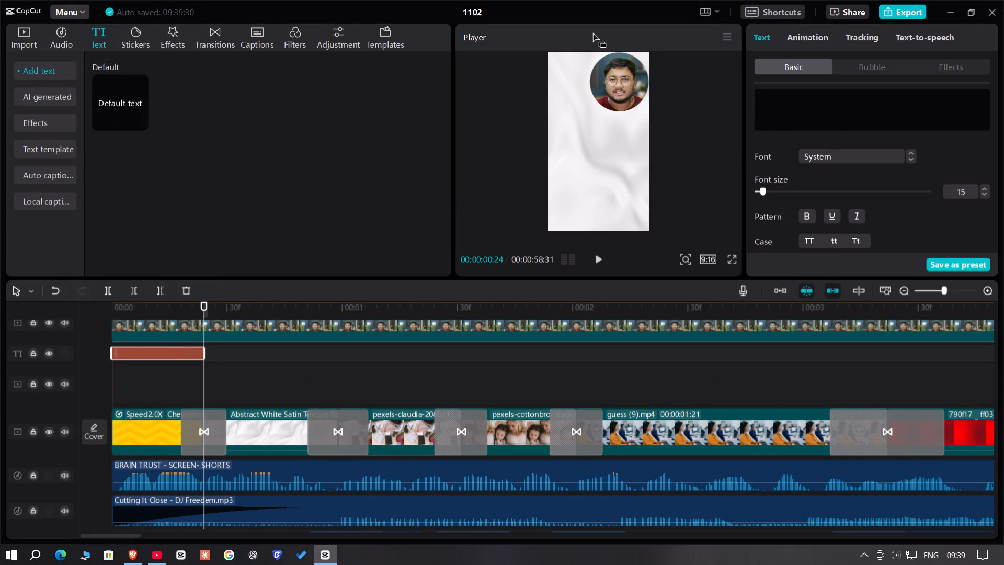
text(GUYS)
Open the font choices for the HEY GUYS text and browse its basic formatting settings.
click(853, 159)
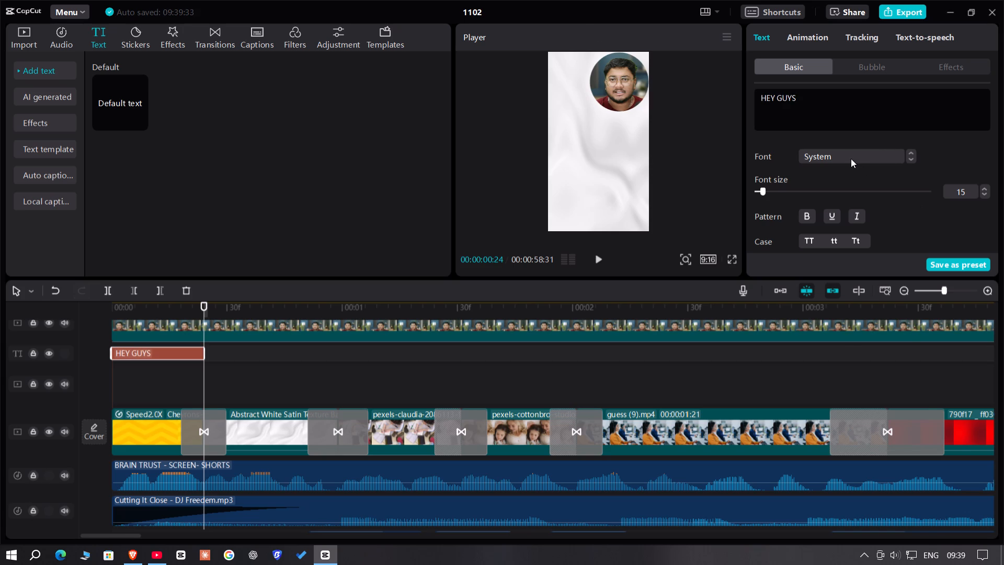
click(826, 133)
scroll(855, 182, down, 1)
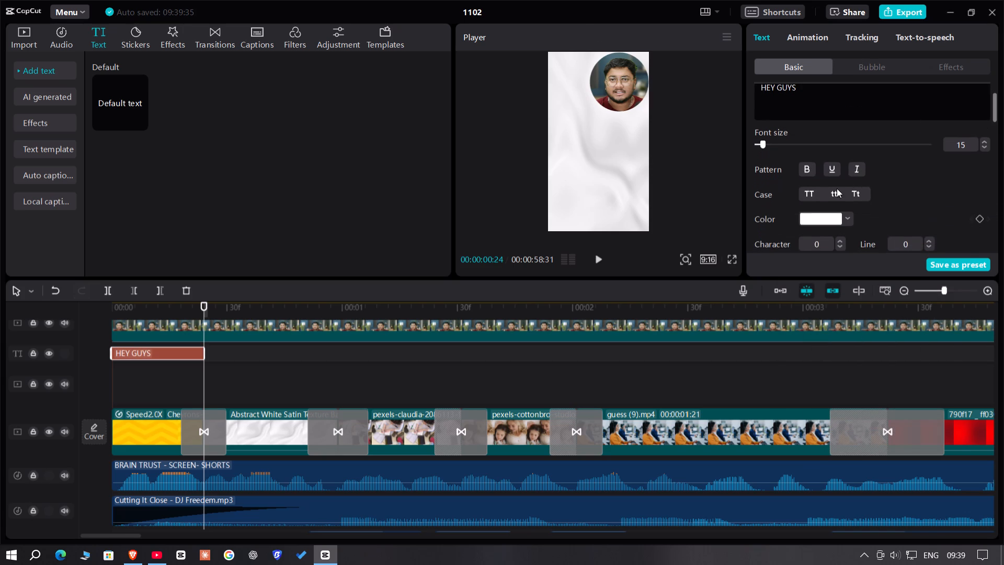
Apply uppercase to the HEY GUYS text and try adjusting the hue of its white fill colour.
click(806, 193)
click(846, 220)
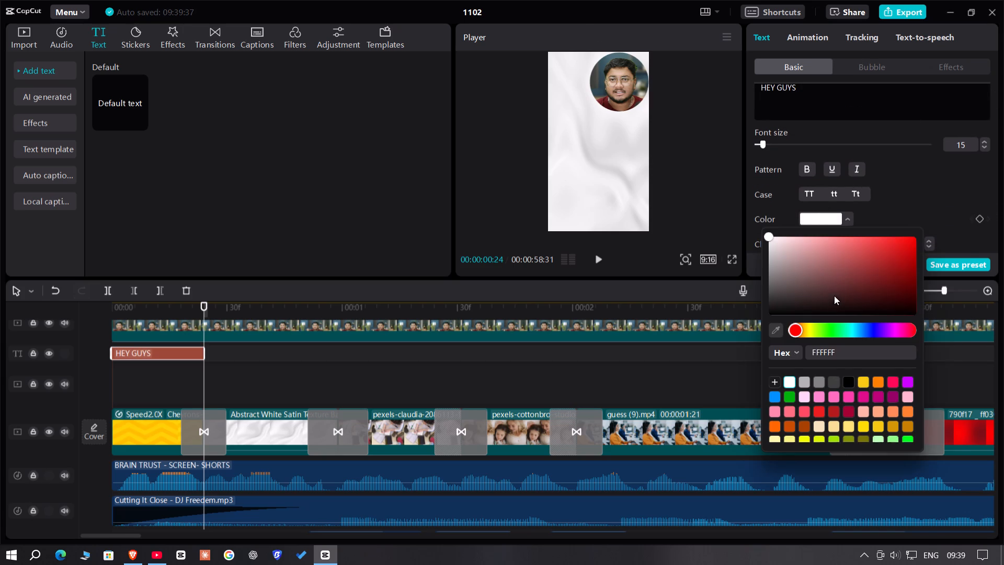
click(803, 329)
drag(798, 329, 789, 329)
drag(789, 329, 784, 329)
click(921, 199)
scroll(809, 243, down, 2)
Browse the In animations available for the HEY GUYS text clip.
click(170, 310)
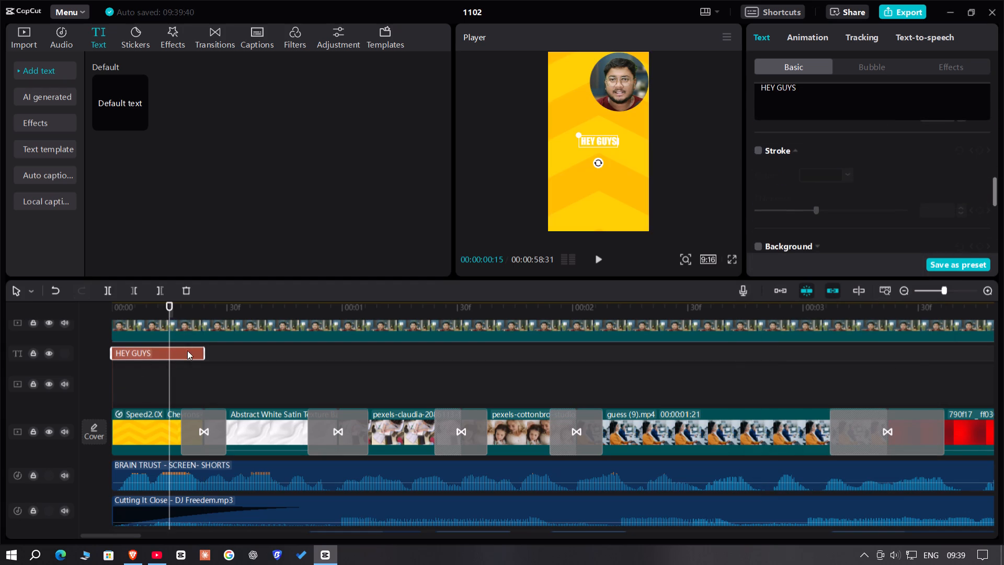
click(807, 40)
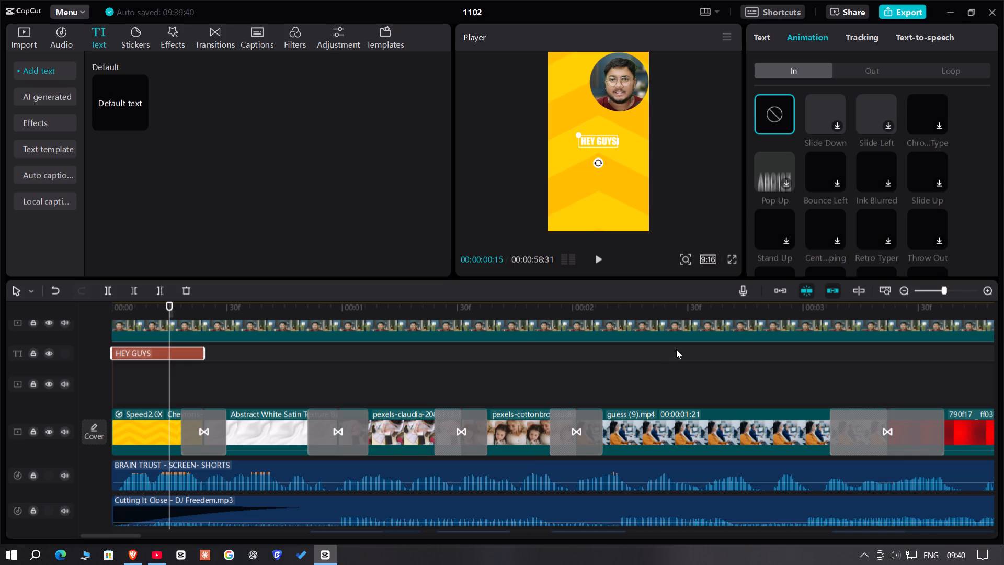
click(246, 357)
drag(246, 357, 3, 357)
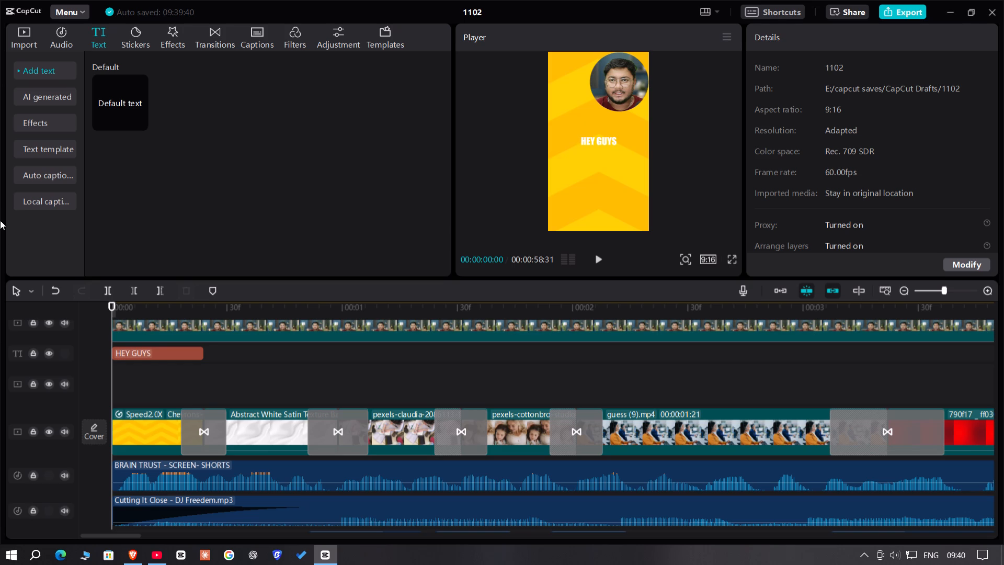
click(150, 362)
click(149, 348)
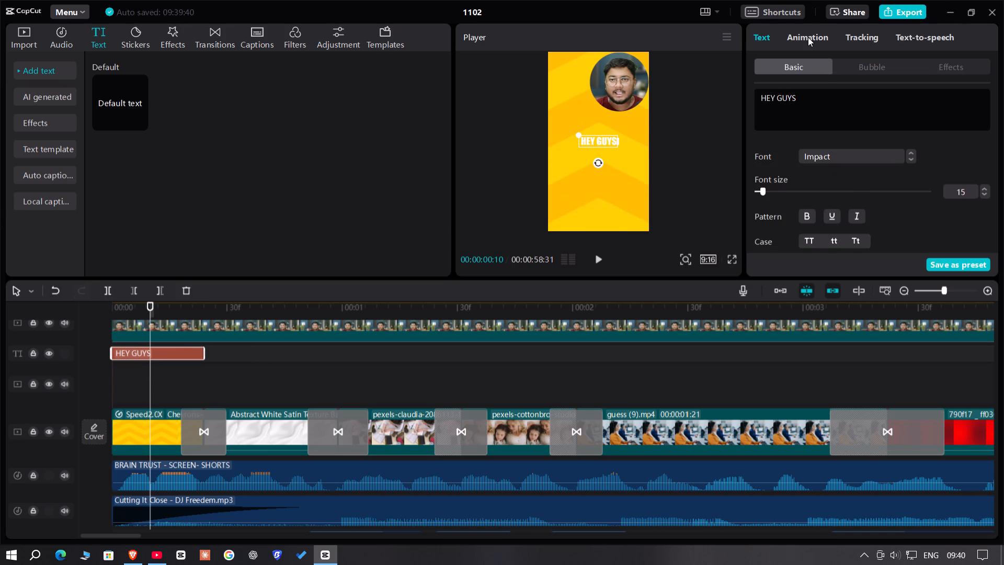
click(808, 37)
scroll(912, 170, down, 2)
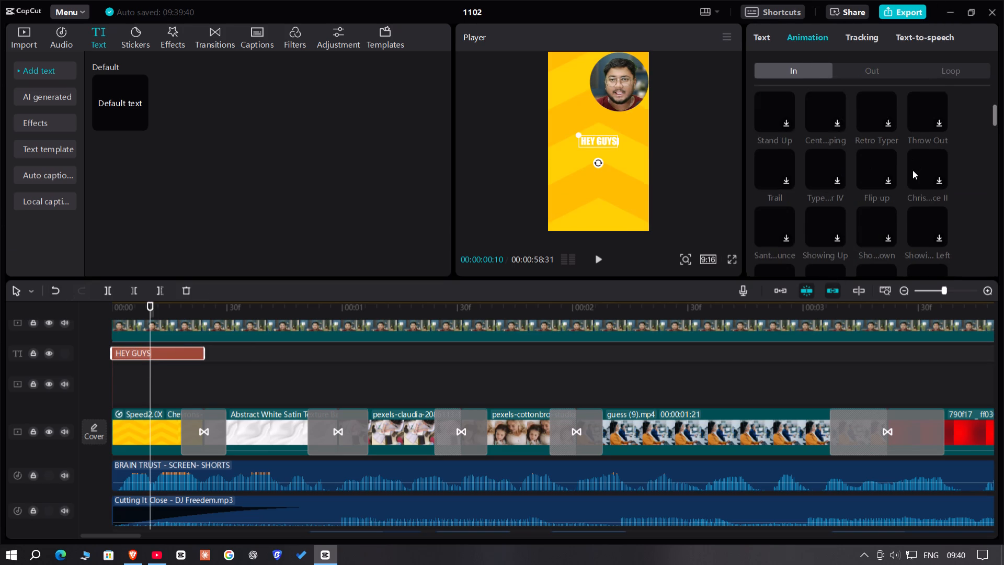
scroll(912, 171, down, 3)
scroll(904, 171, up, 8)
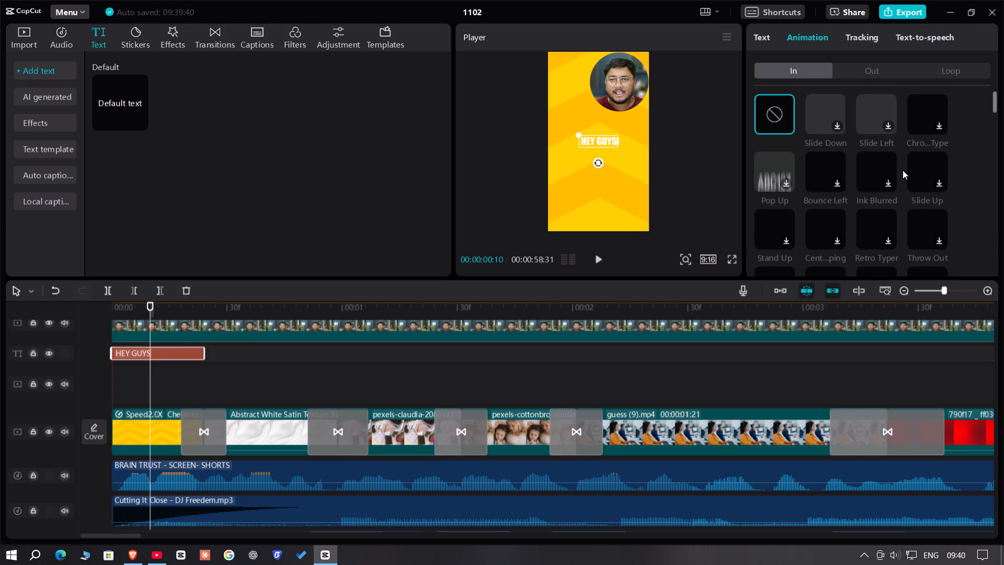
Close the 1102 project and exit CapCut completely, including its project home window.
click(996, 14)
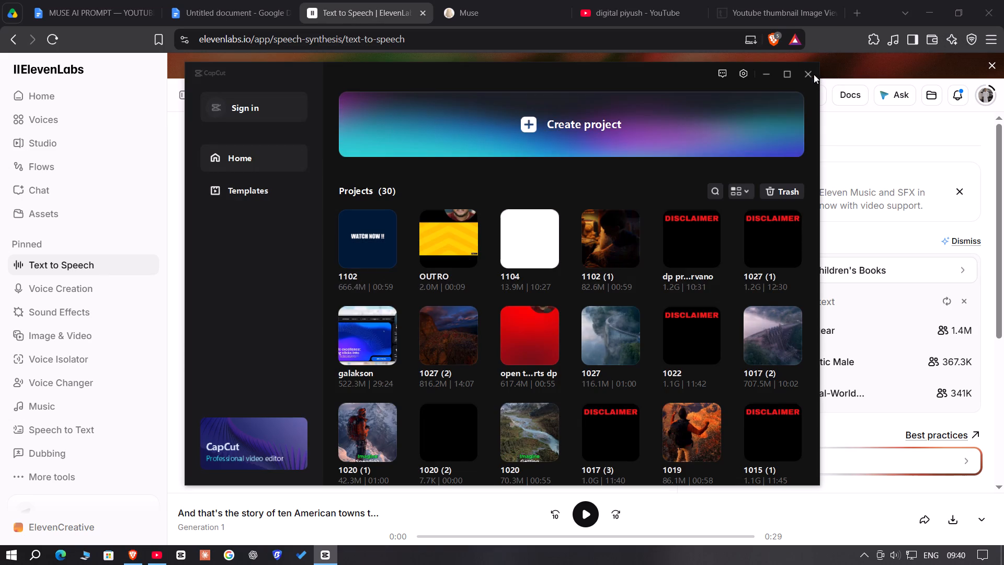
click(805, 72)
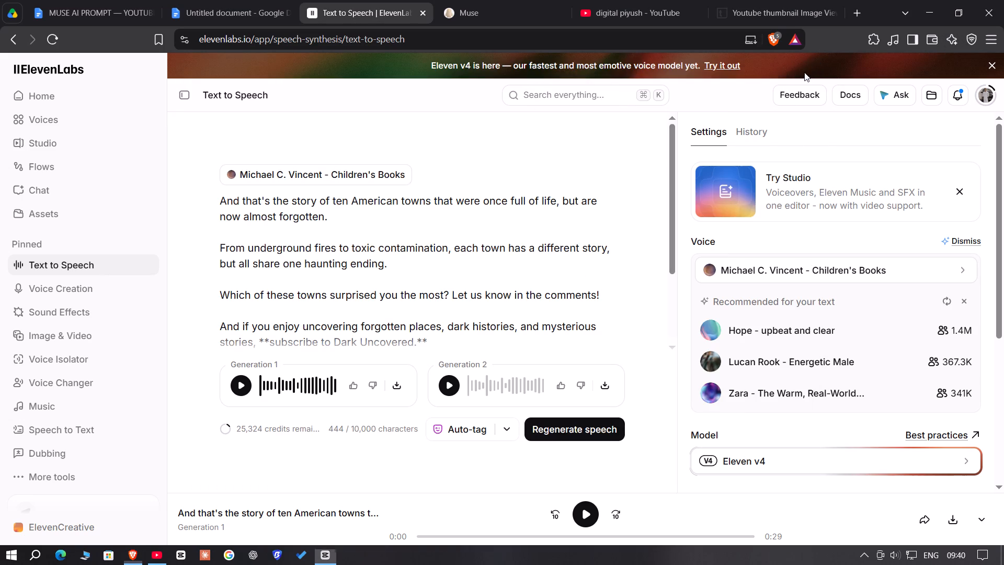
Connect the computer to the VPN-1 network connection.
click(910, 551)
click(808, 434)
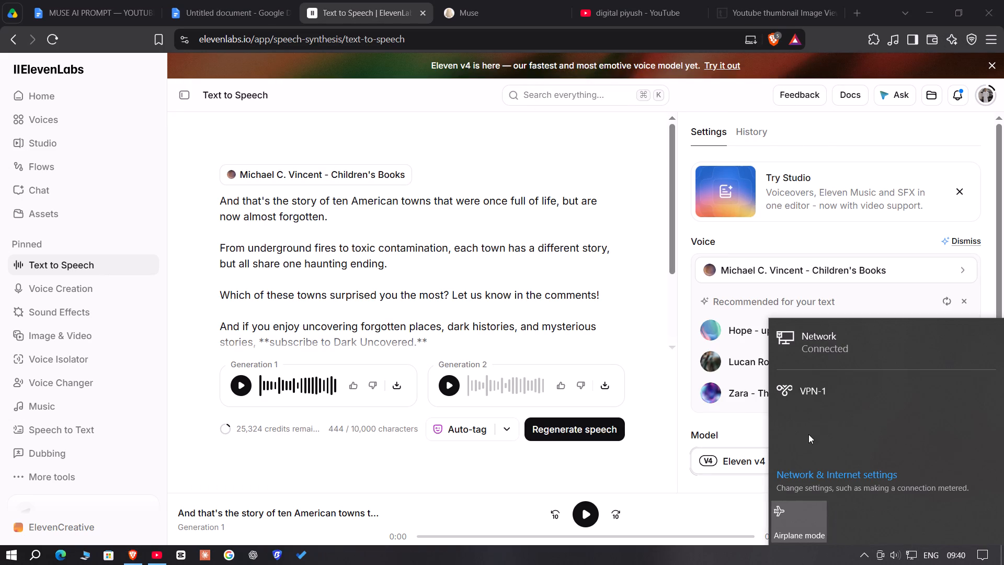
click(817, 404)
click(956, 428)
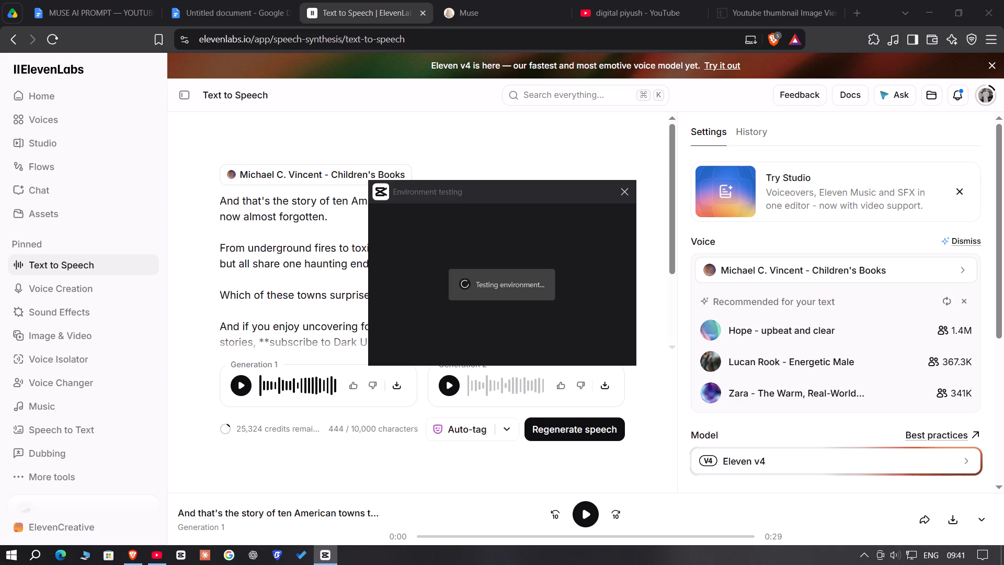
Dismiss the environment test and reopen project 1102 from the CapCut project list.
click(619, 190)
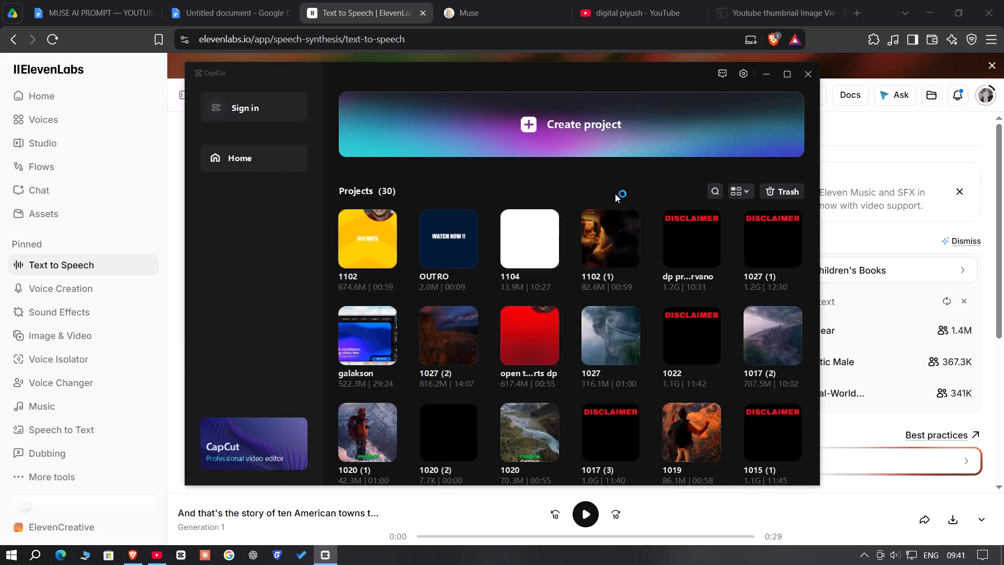
click(375, 227)
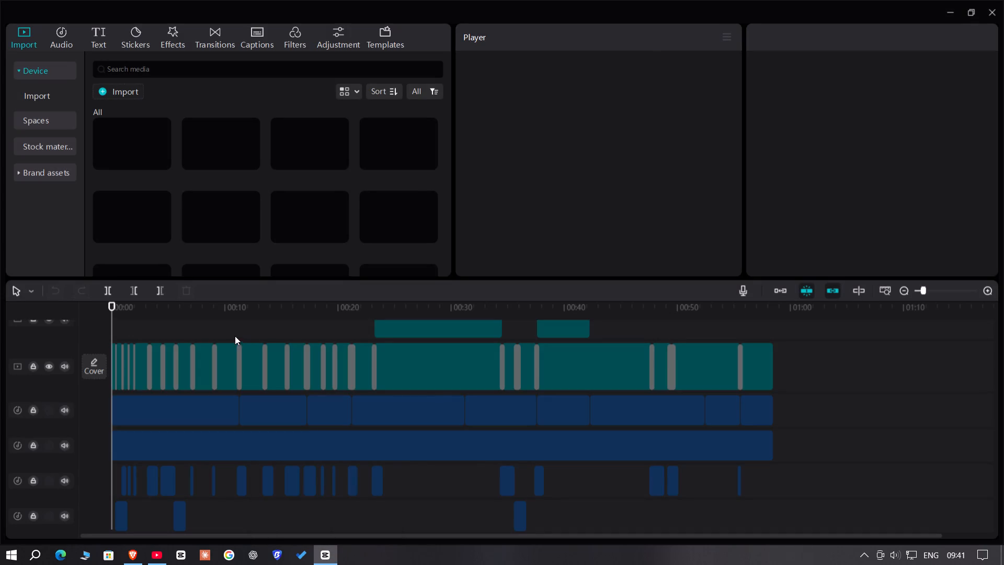
Enable the shadow on the HEY GUYS text at the timeline start and enlarge the text to span most of the frame's width.
click(156, 308)
drag(156, 308, 28, 325)
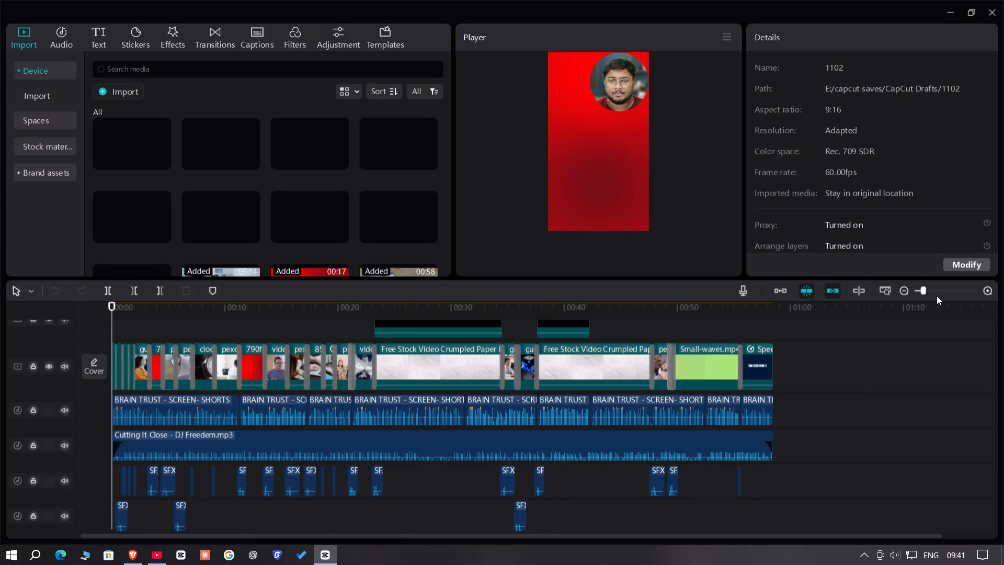
click(938, 296)
click(939, 288)
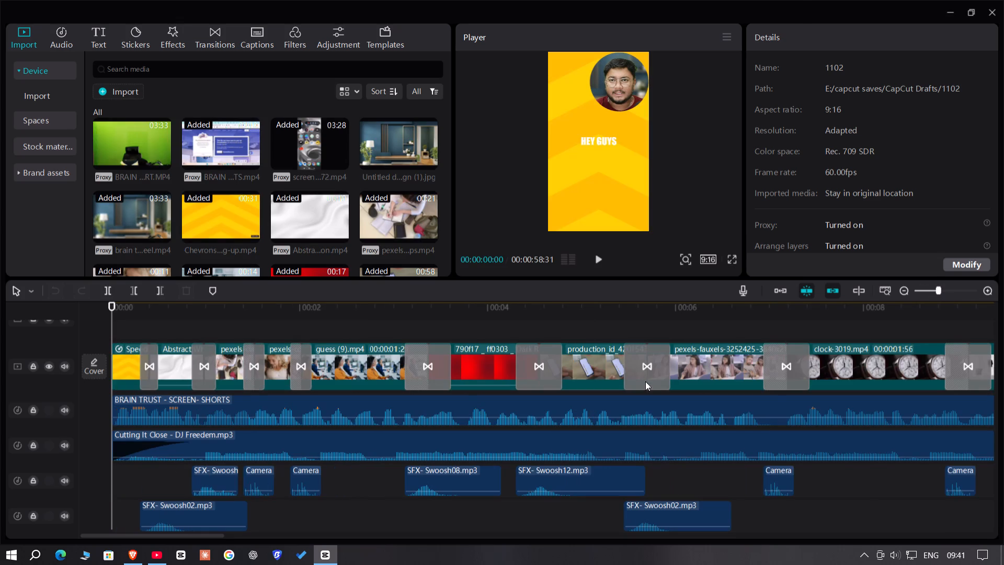
scroll(238, 395, up, 5)
click(133, 363)
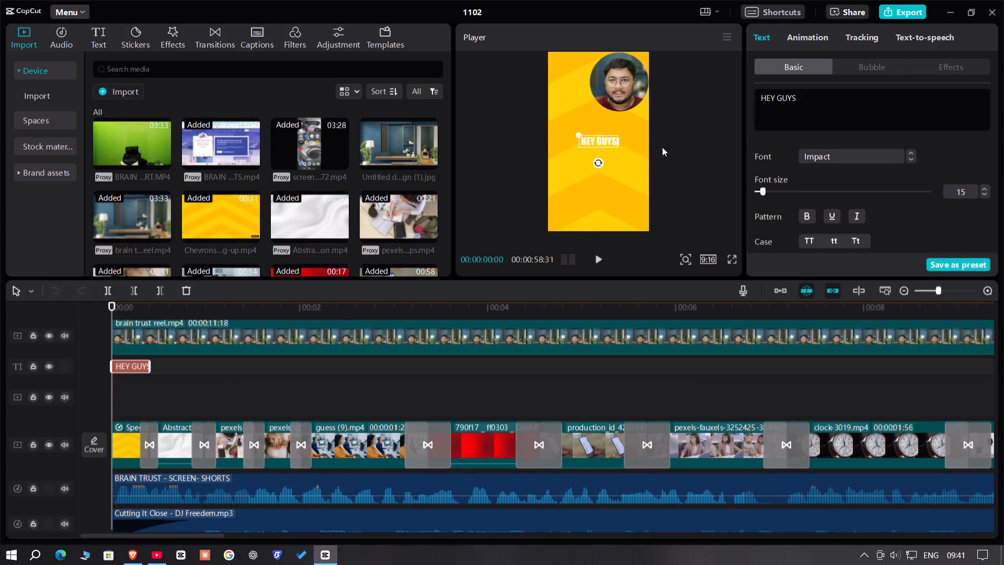
click(810, 238)
scroll(847, 193, down, 1)
click(849, 217)
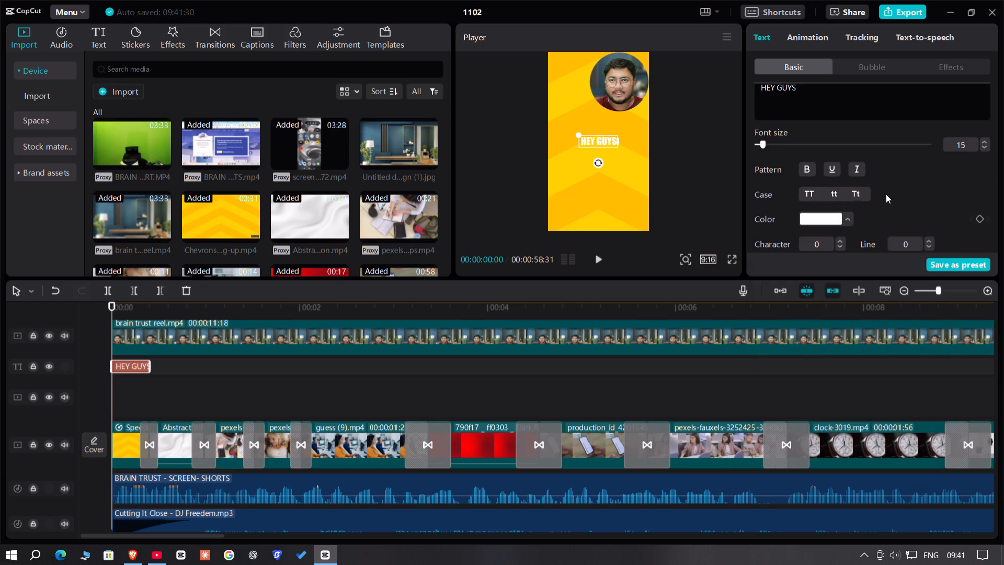
click(886, 194)
scroll(821, 202, down, 12)
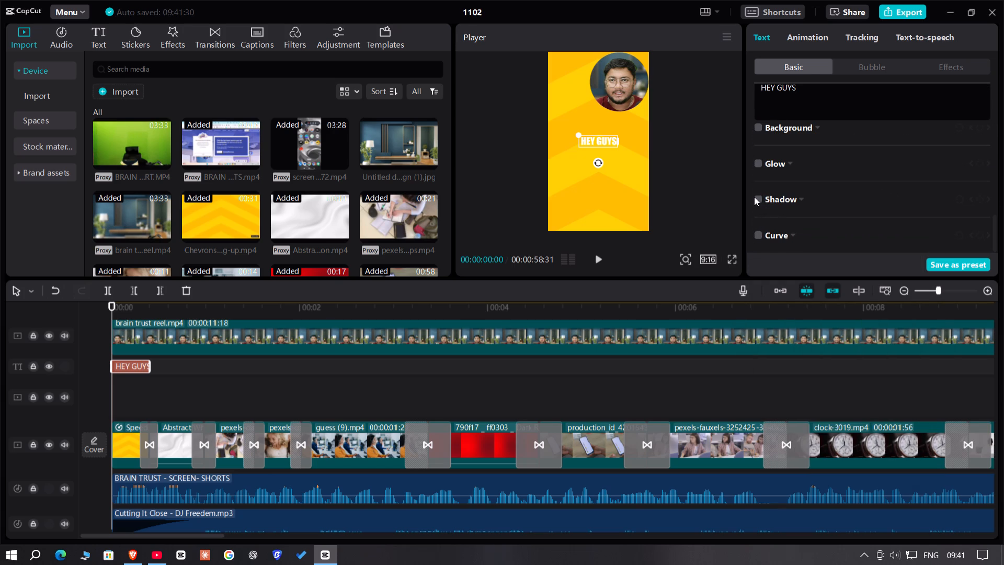
click(759, 202)
scroll(828, 238, down, 1)
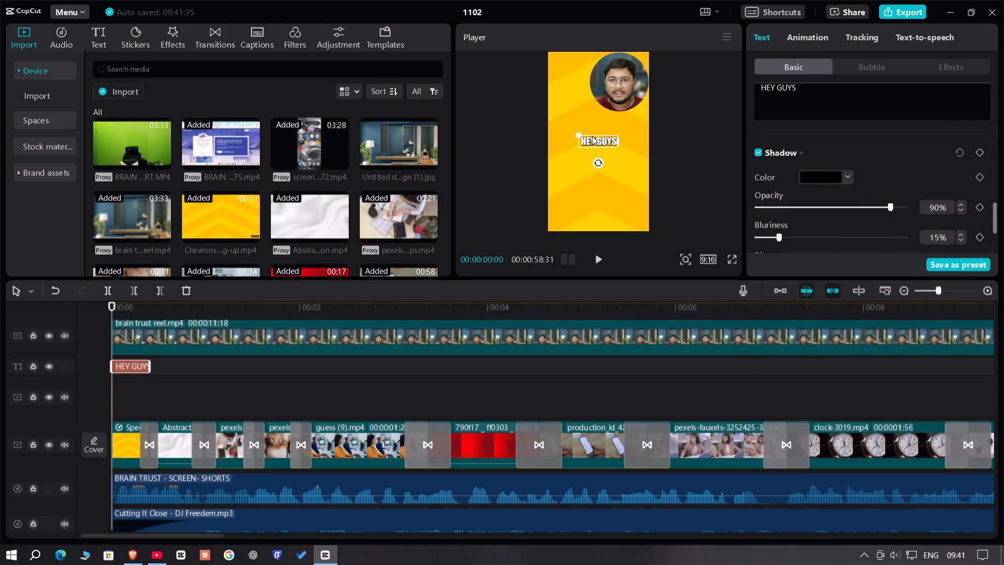
drag(581, 134, 556, 123)
Apply the Pop Up entrance animation to the HEY GUYS text.
click(809, 37)
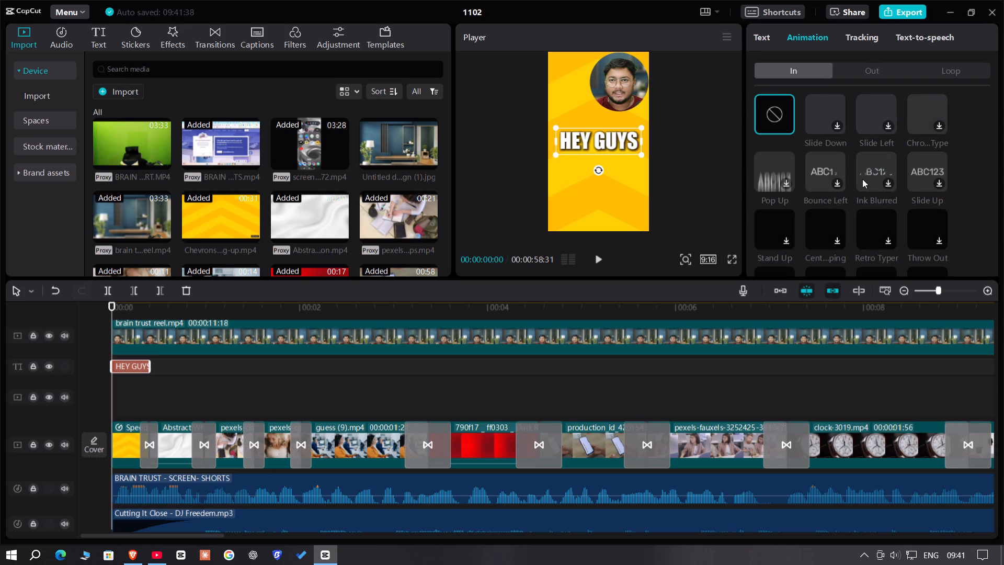
click(765, 174)
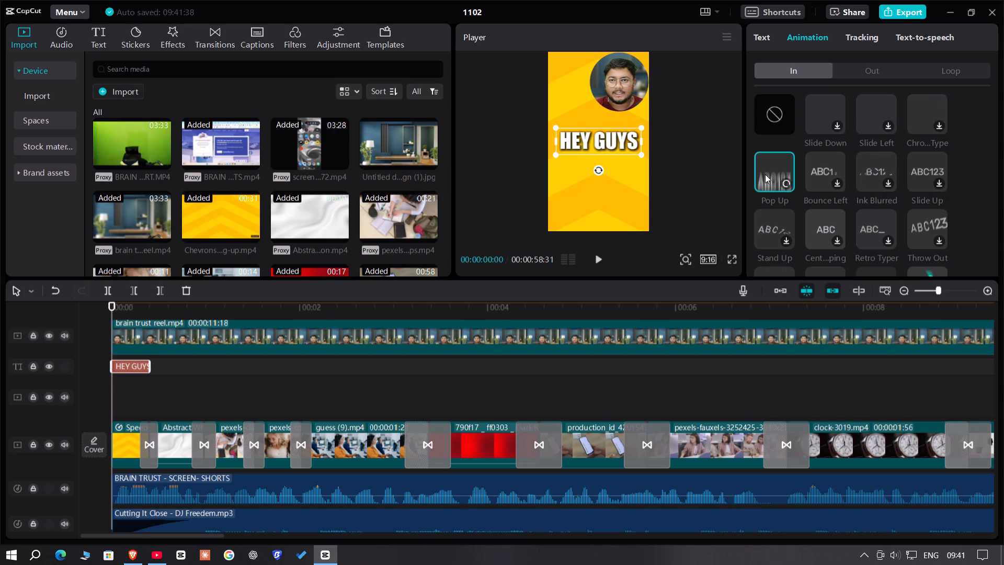
Duplicate the HEY GUYS text clip directly after the original and extend the copy to about the one-second mark.
right_click(129, 367)
click(158, 295)
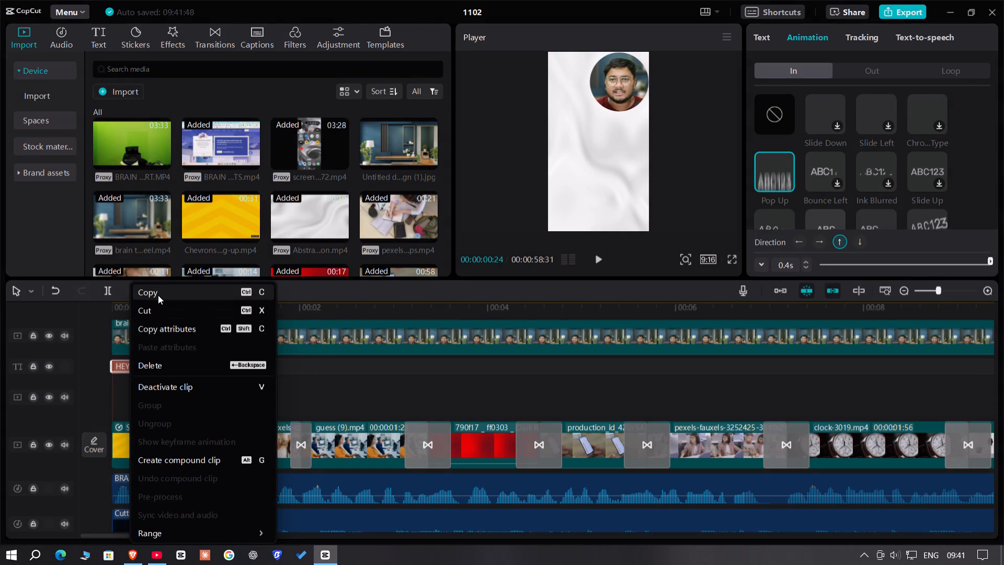
key(space)
key(space)
double_click(163, 412)
click(163, 406)
drag(163, 406, 150, 406)
key(ctrl+v)
click(183, 370)
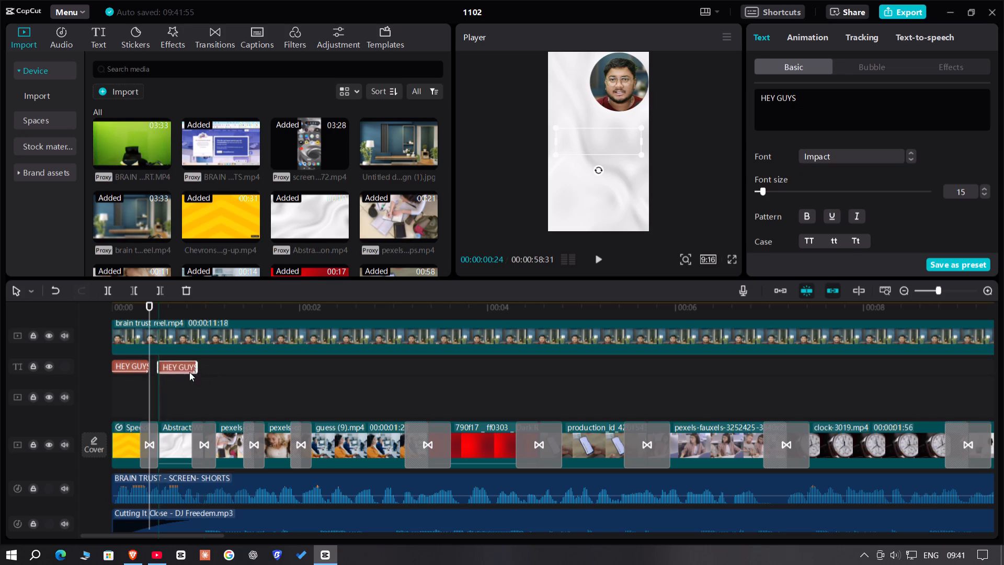
drag(189, 370, 206, 376)
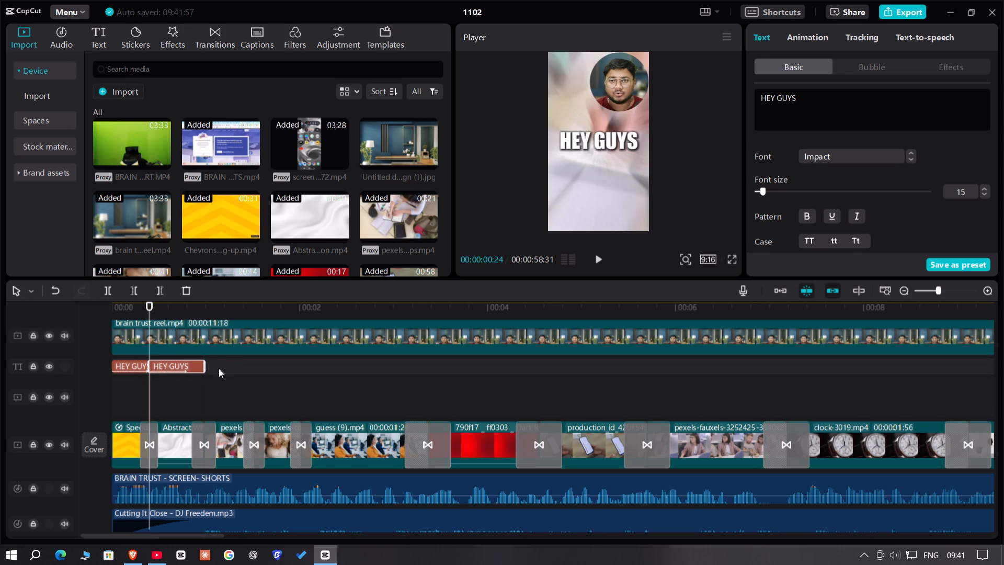
Replace the copied clip's text with AGAR on the first line and AP EK on the second.
key(space)
key(space)
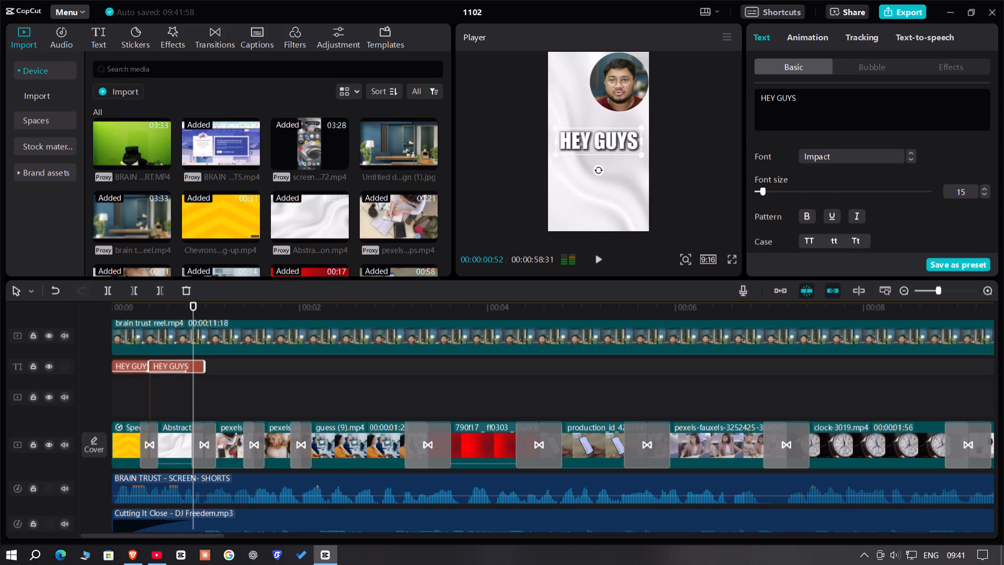
drag(828, 107, 656, 81)
key(BackSpace)
text(AGAR)
key(Return)
text(AO)
key(space)
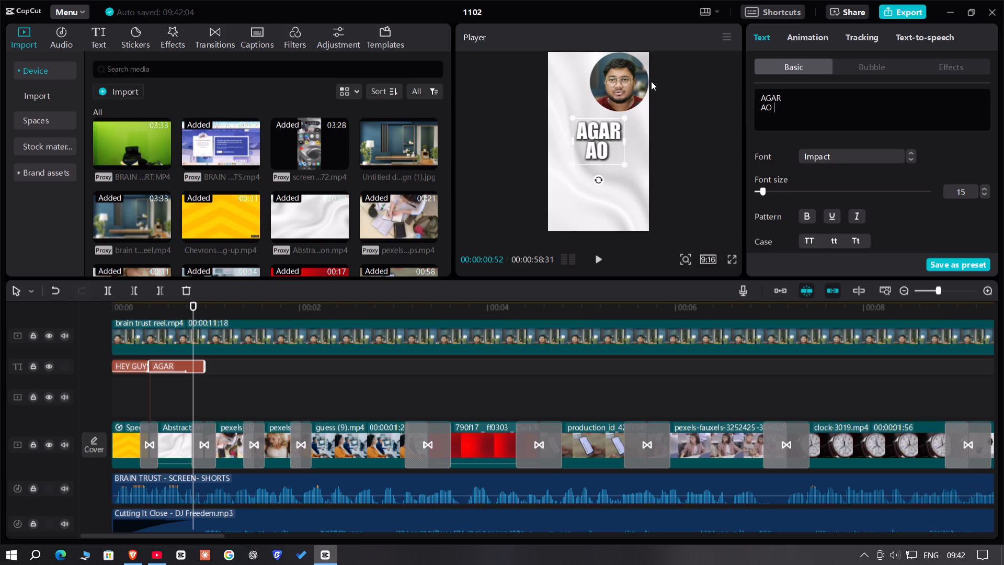
key(BackSpace)
key(BackSpace)
text(P ER)
key(BackSpace)
key(k)
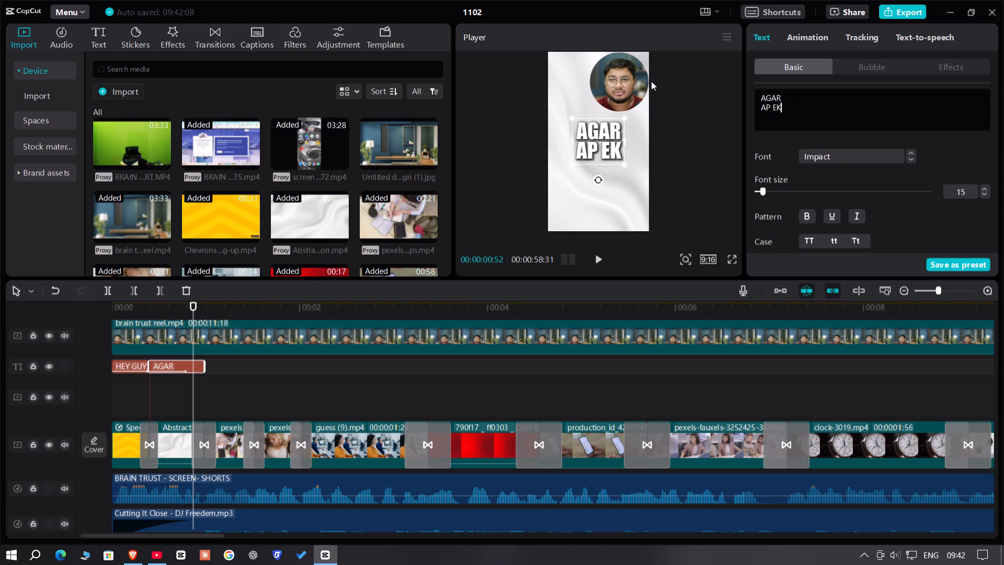
Increase the font size of the AP EK line and enlarge the whole two-line text in the preview.
drag(807, 107, 738, 107)
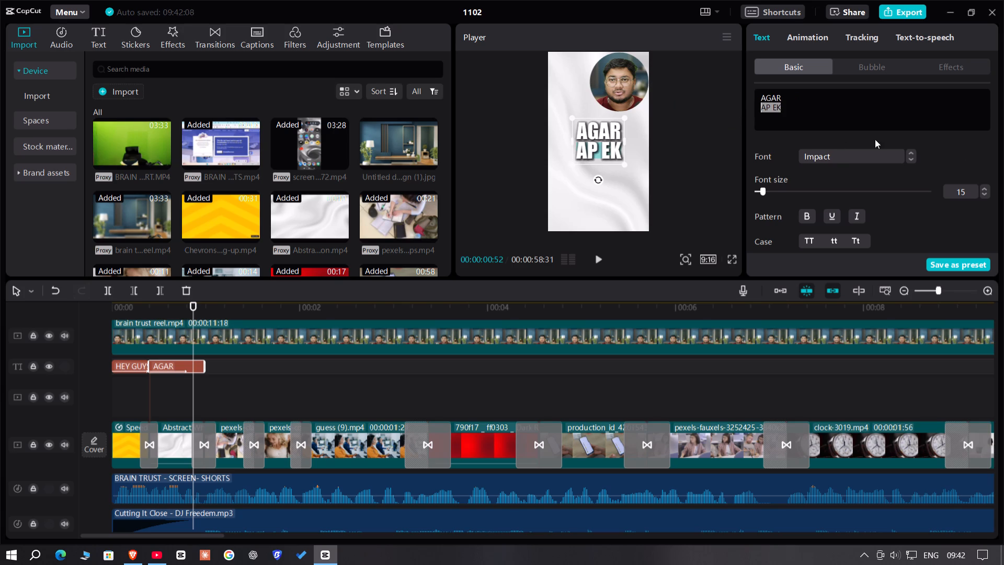
click(984, 192)
triple_click(984, 189)
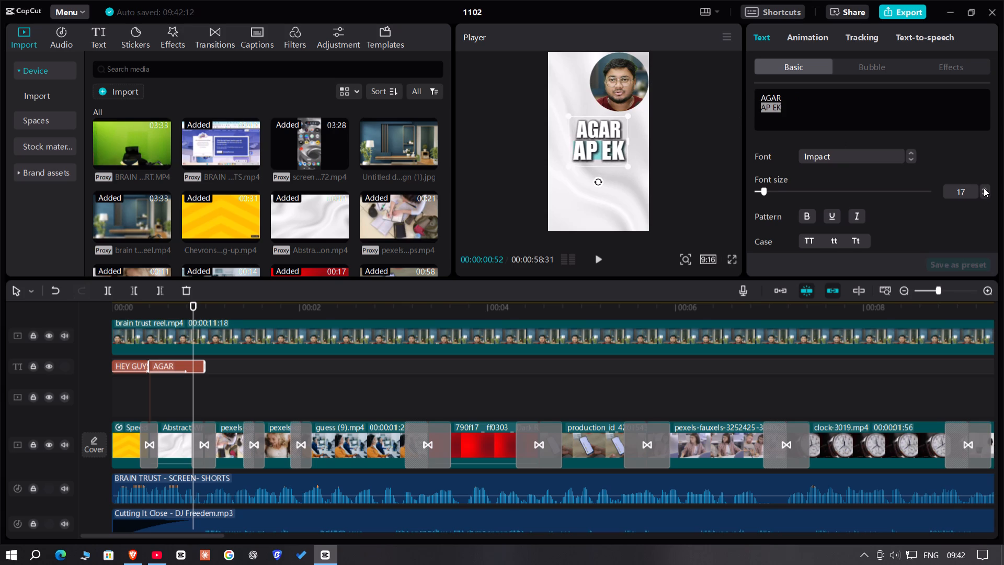
double_click(984, 188)
drag(633, 168, 643, 183)
Colour the AP EK line a bright, fully saturated yellow.
scroll(843, 193, down, 2)
scroll(843, 172, up, 2)
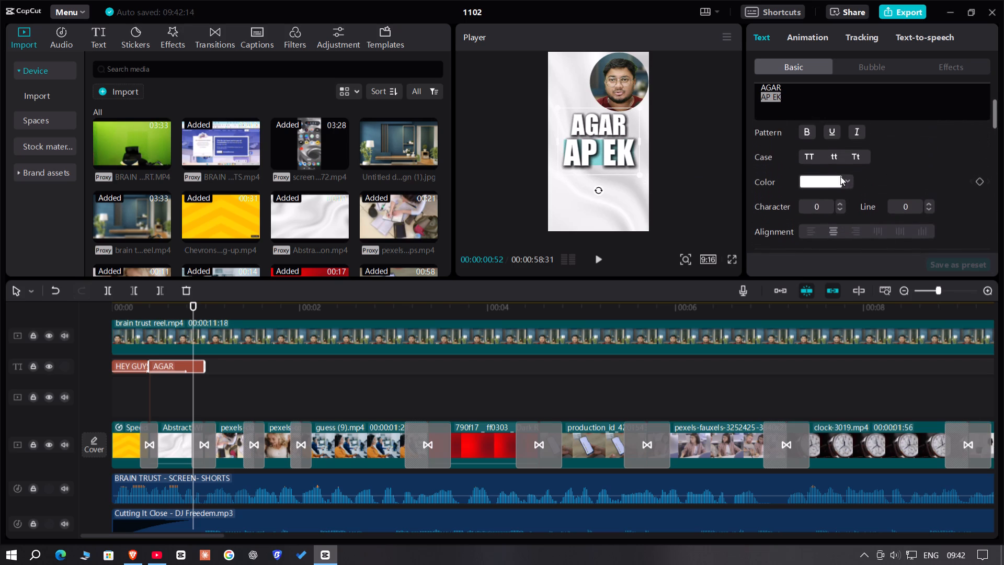
click(843, 184)
drag(796, 289, 820, 304)
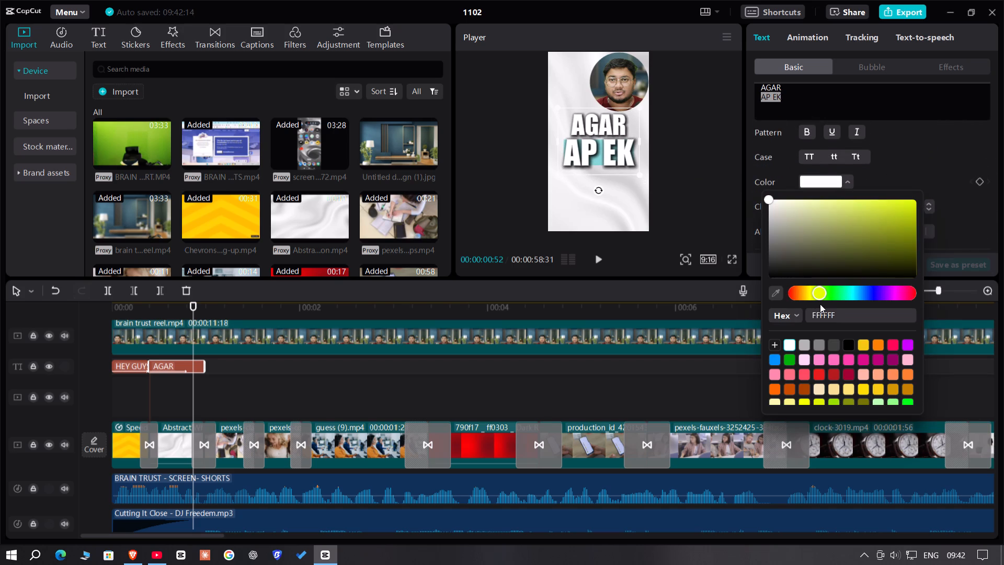
drag(820, 304, 823, 304)
drag(865, 232, 1003, 150)
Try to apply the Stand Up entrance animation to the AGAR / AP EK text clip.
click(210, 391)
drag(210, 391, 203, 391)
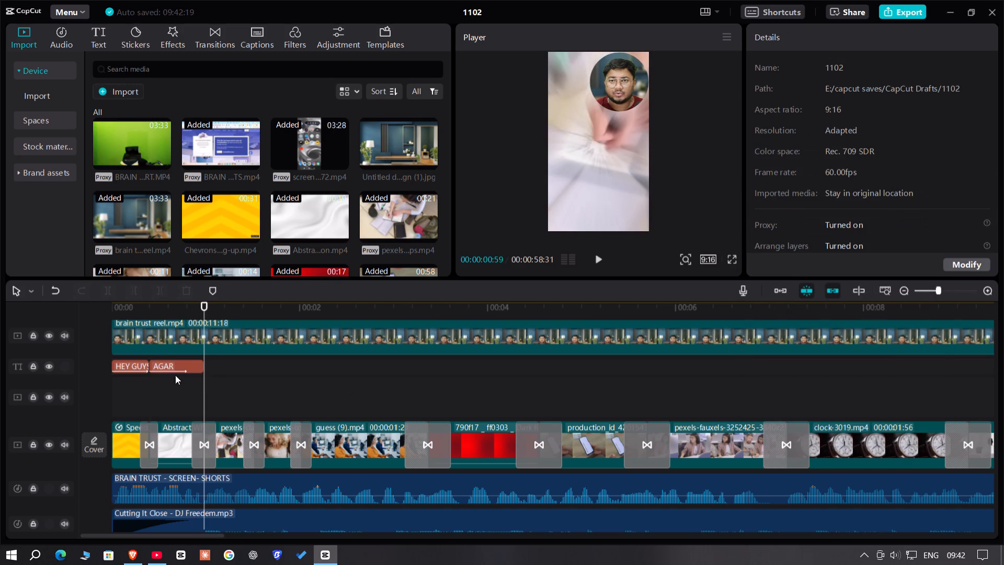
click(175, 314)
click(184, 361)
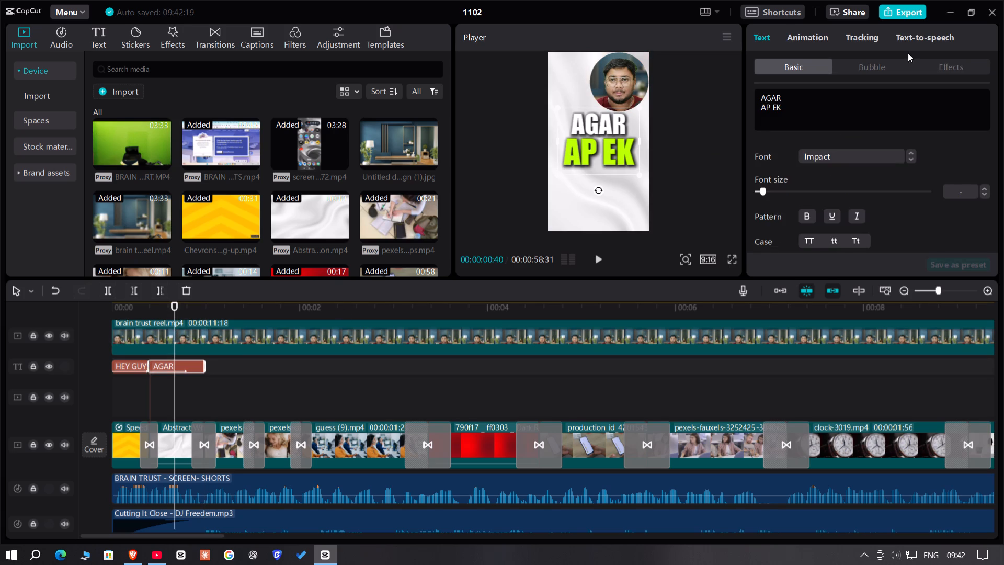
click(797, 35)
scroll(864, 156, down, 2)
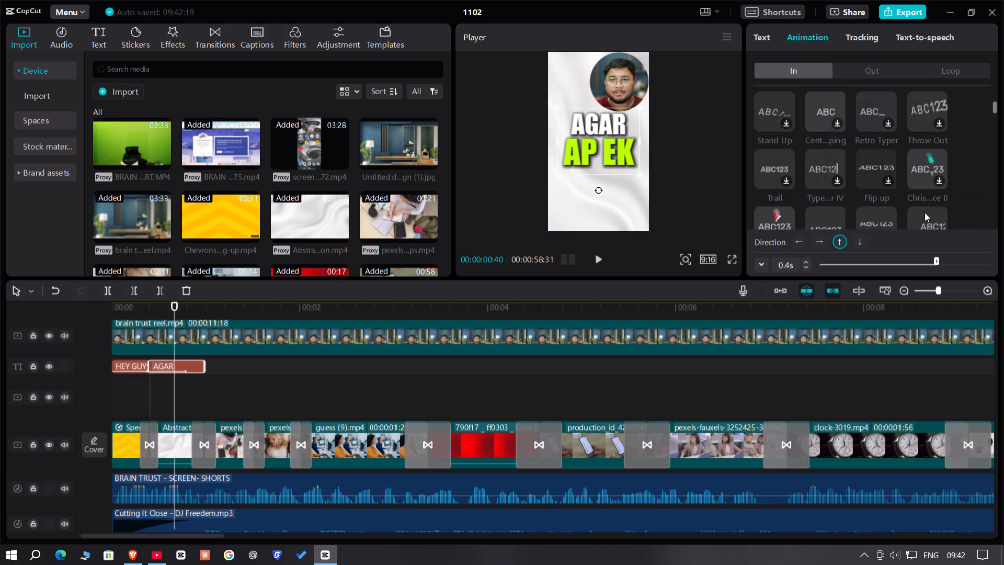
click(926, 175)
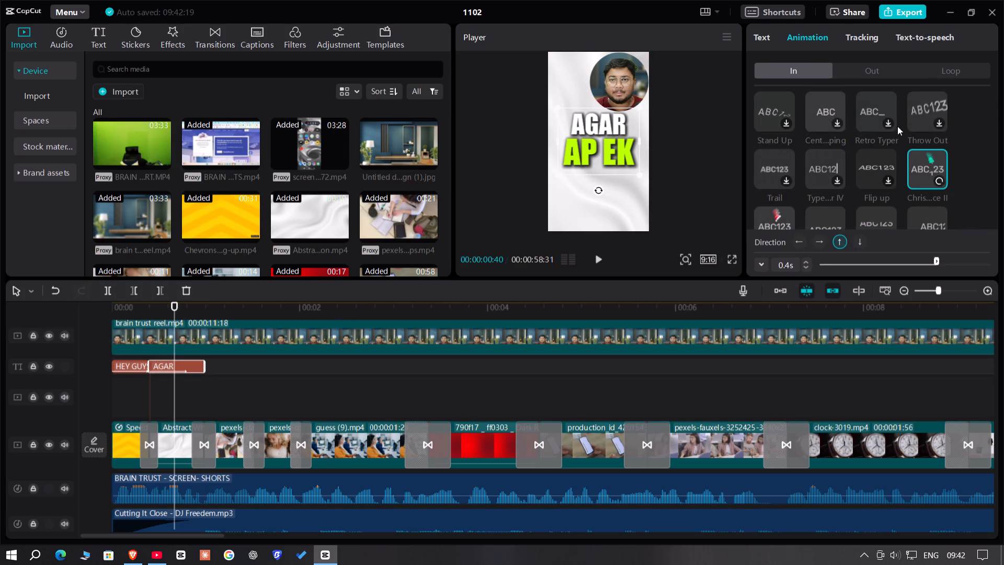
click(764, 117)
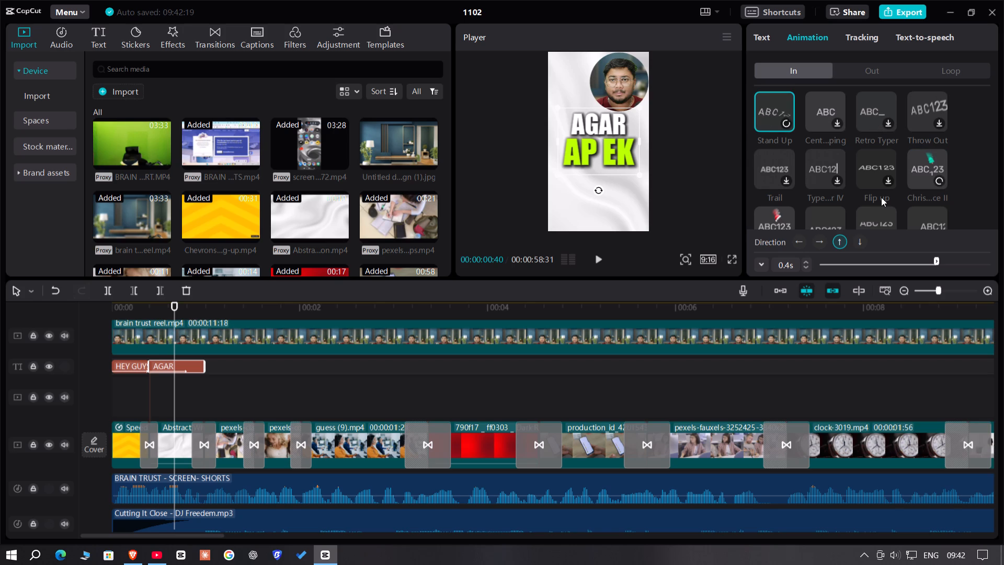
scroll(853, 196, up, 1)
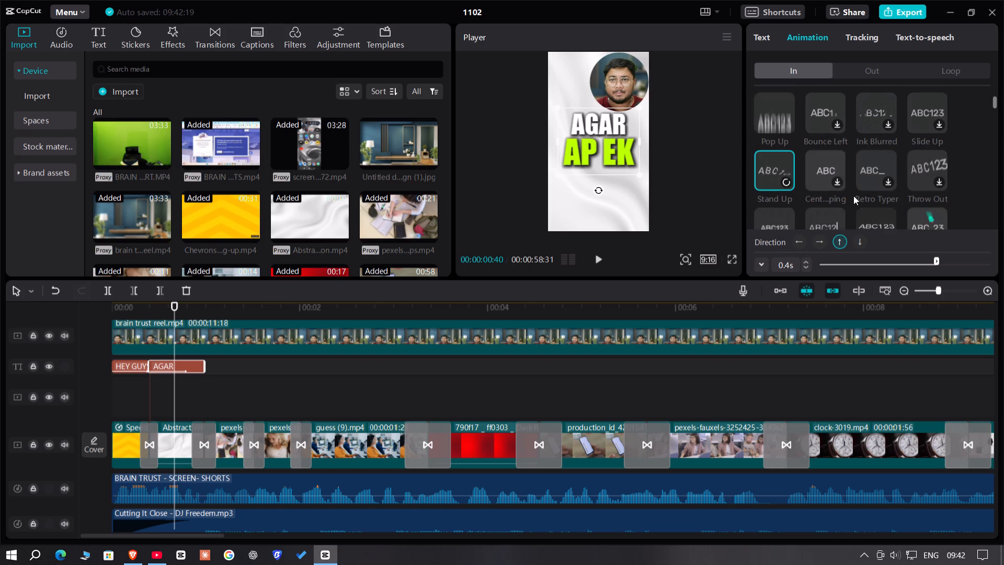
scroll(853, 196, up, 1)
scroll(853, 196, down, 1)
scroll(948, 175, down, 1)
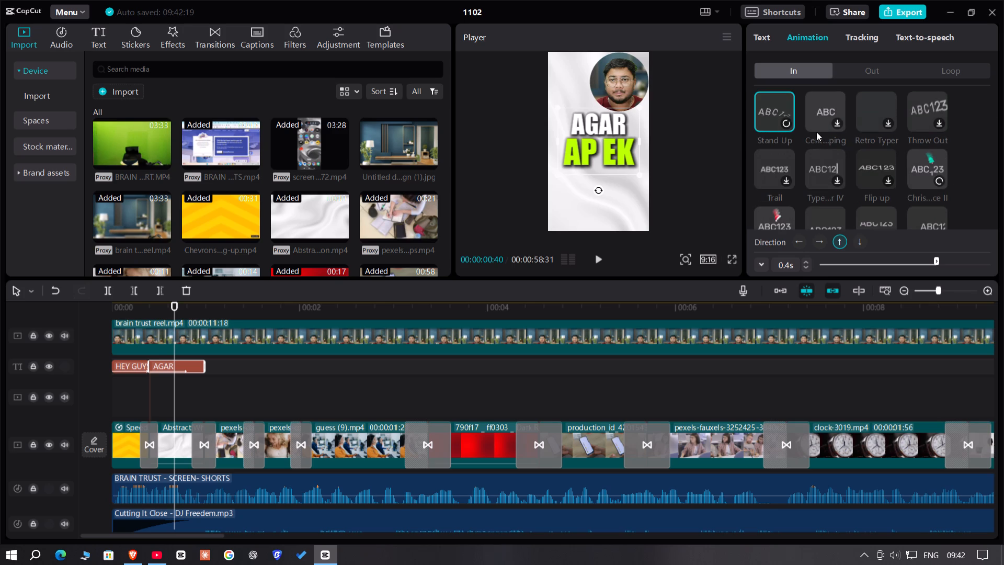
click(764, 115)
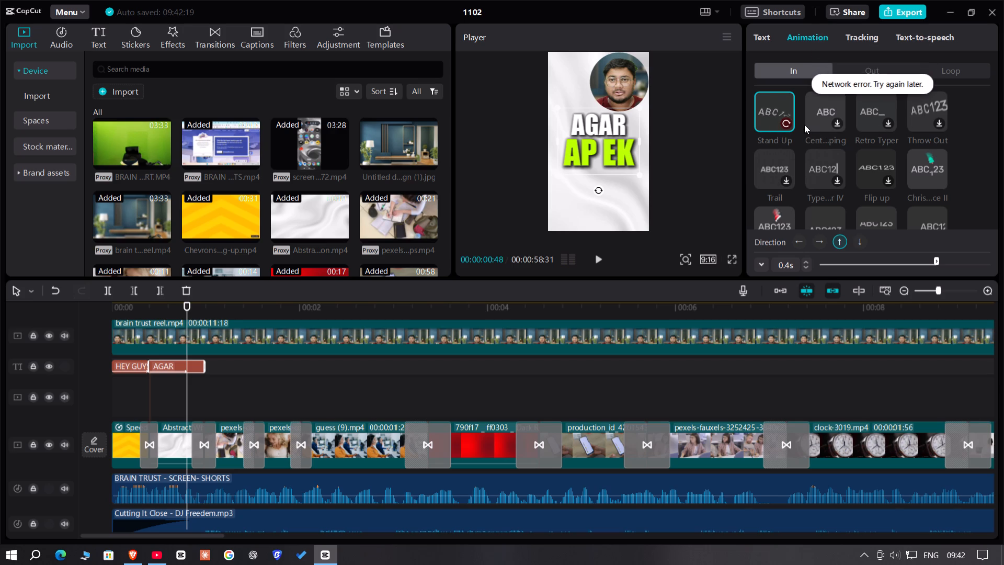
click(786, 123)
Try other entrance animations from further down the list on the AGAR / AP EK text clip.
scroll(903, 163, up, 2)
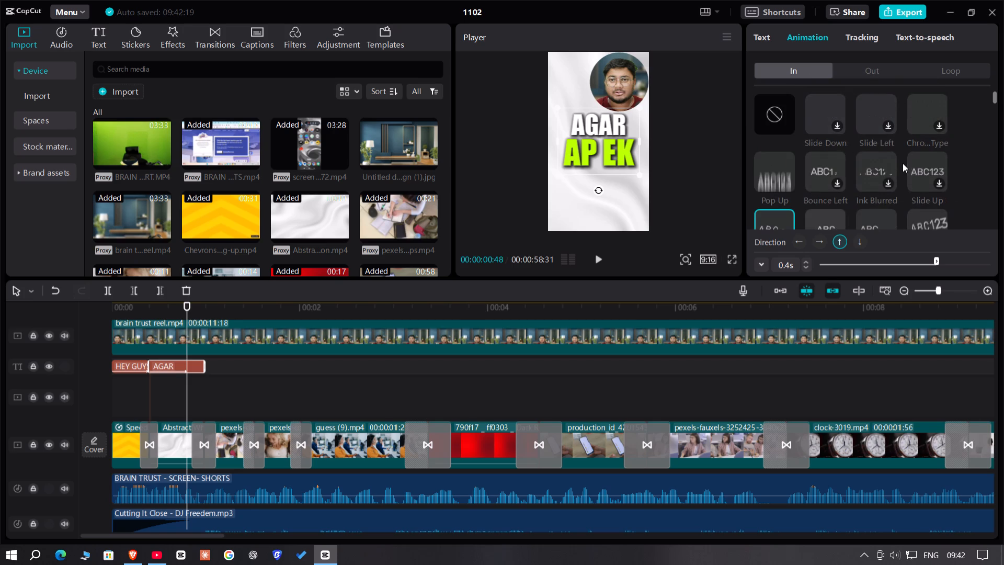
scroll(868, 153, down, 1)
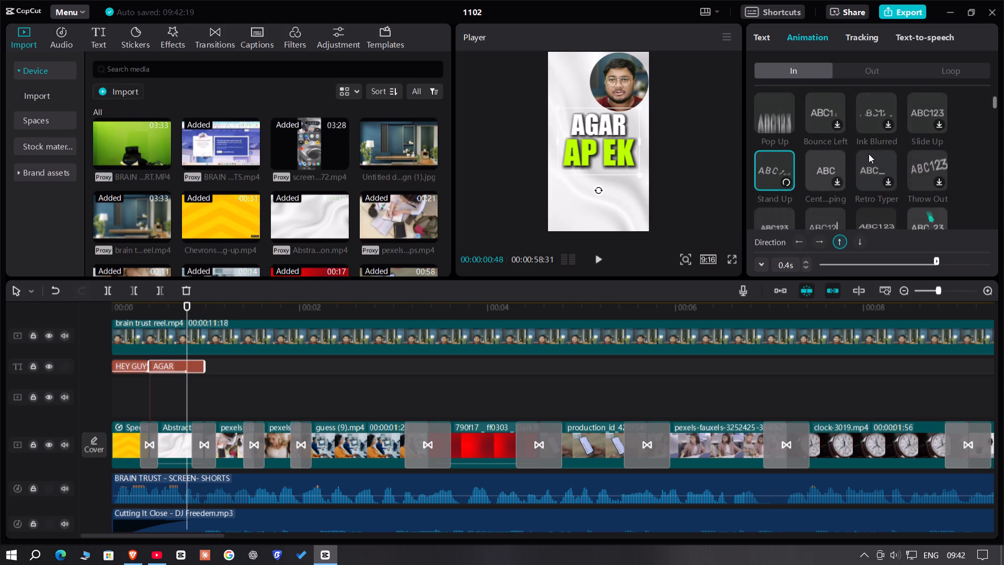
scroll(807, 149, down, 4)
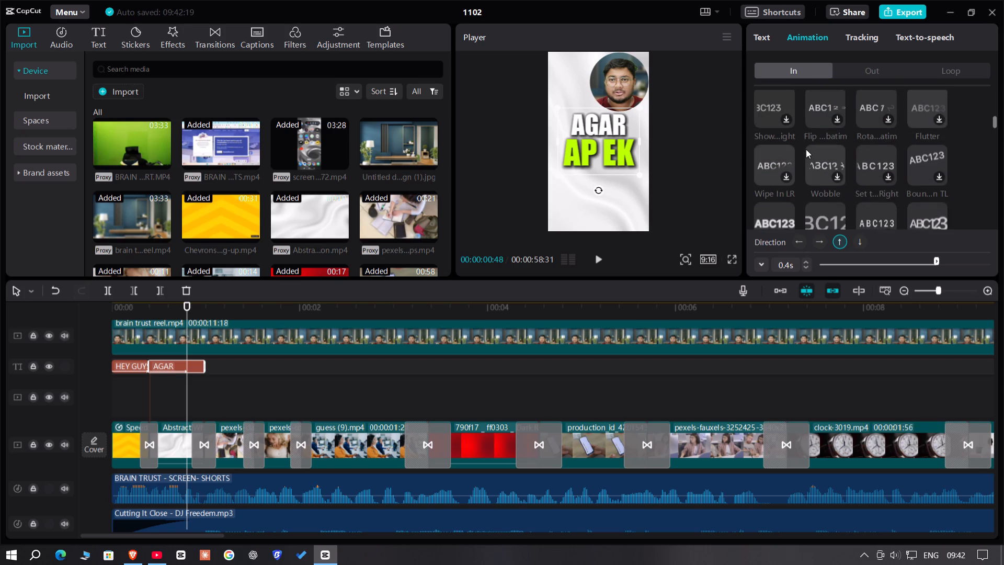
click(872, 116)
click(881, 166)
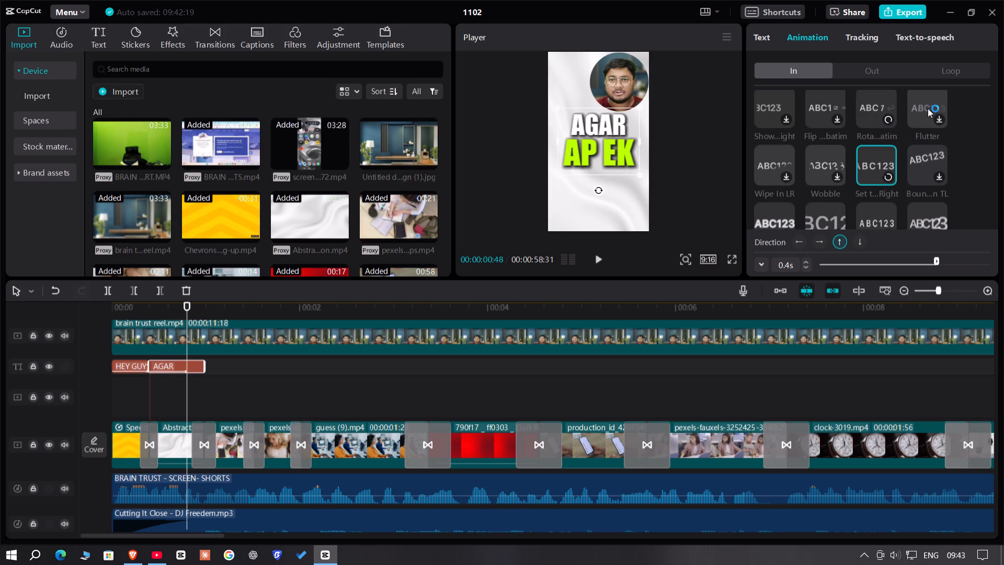
Look through the available entrance animations for the AGAR / AP EK text clip.
scroll(843, 164, down, 3)
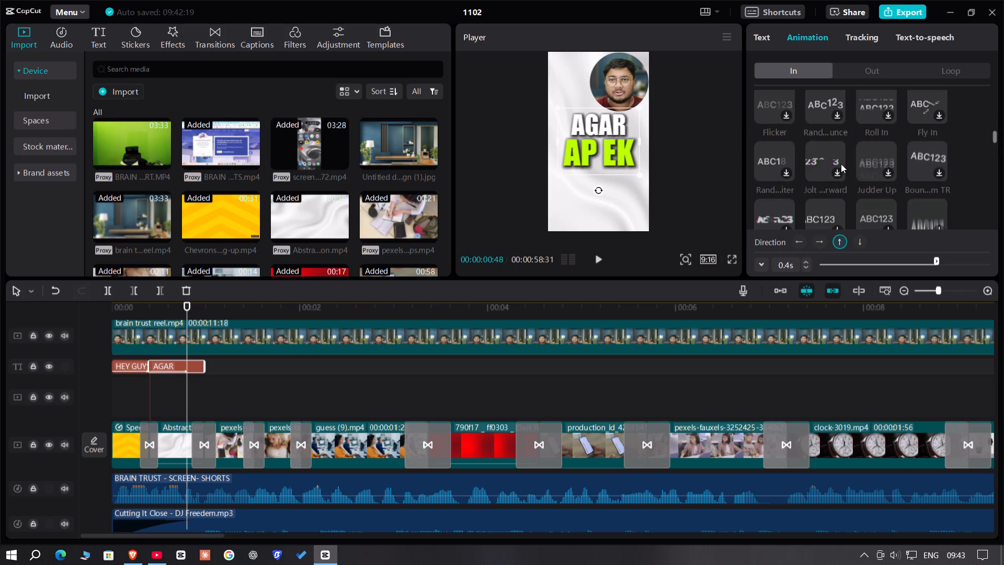
scroll(840, 164, up, 1)
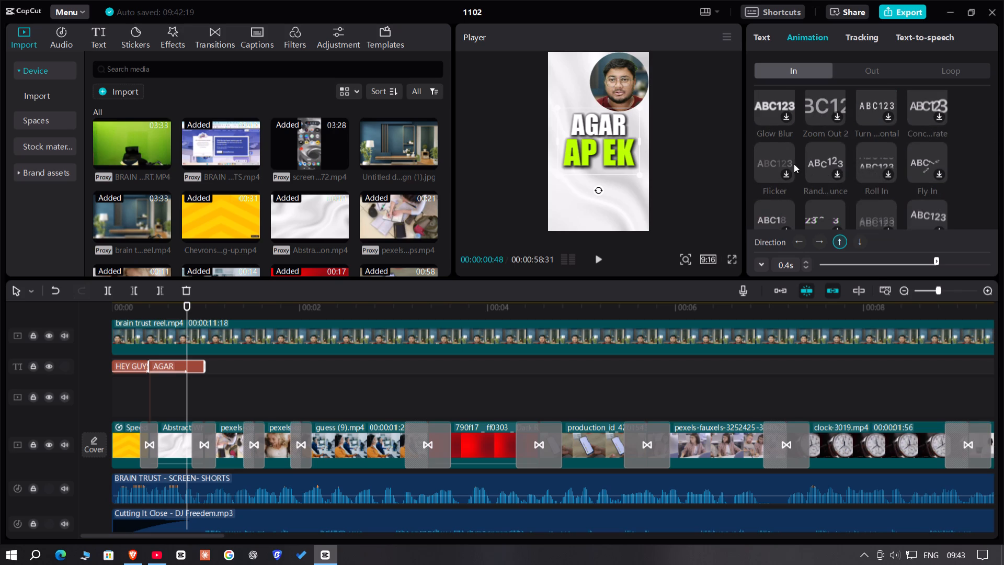
scroll(796, 202, up, 10)
scroll(800, 209, down, 2)
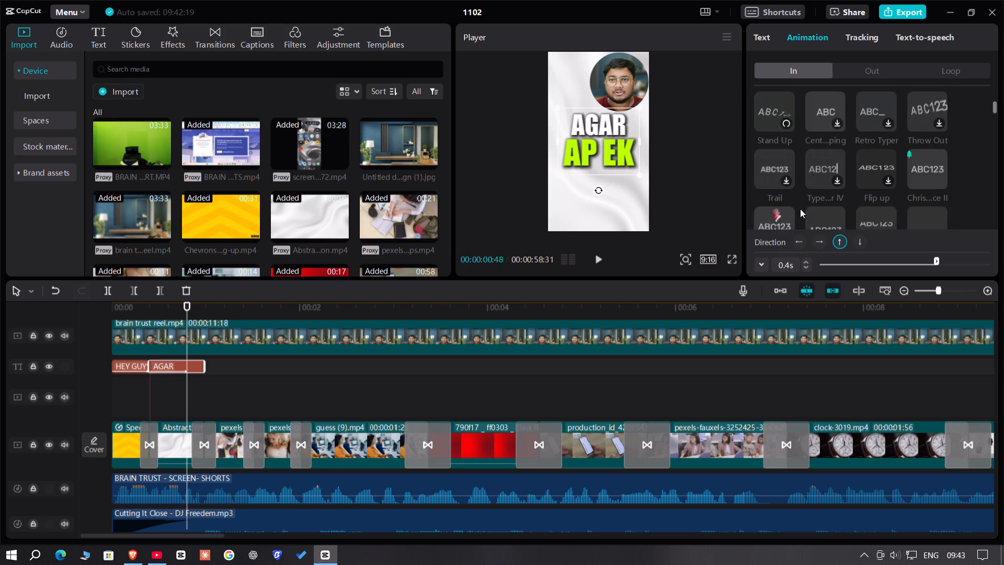
scroll(800, 209, up, 2)
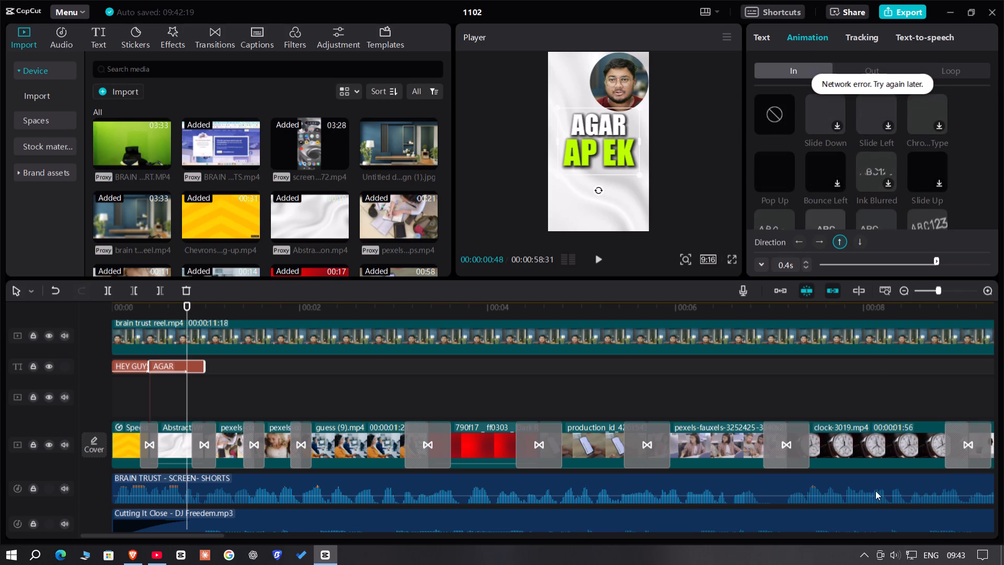
Disconnect the VPN-1 connection in the Windows network settings.
click(915, 564)
click(822, 393)
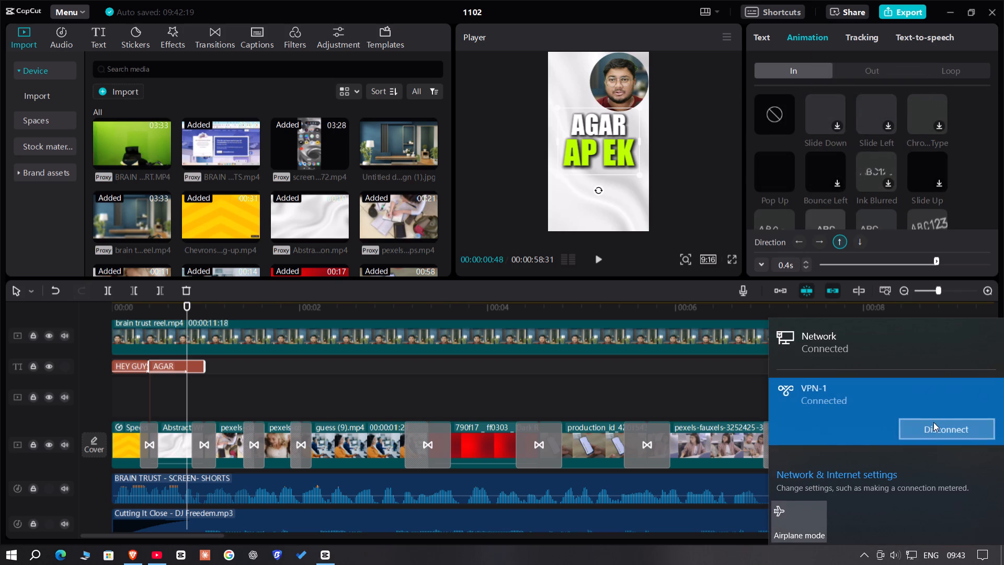
click(935, 422)
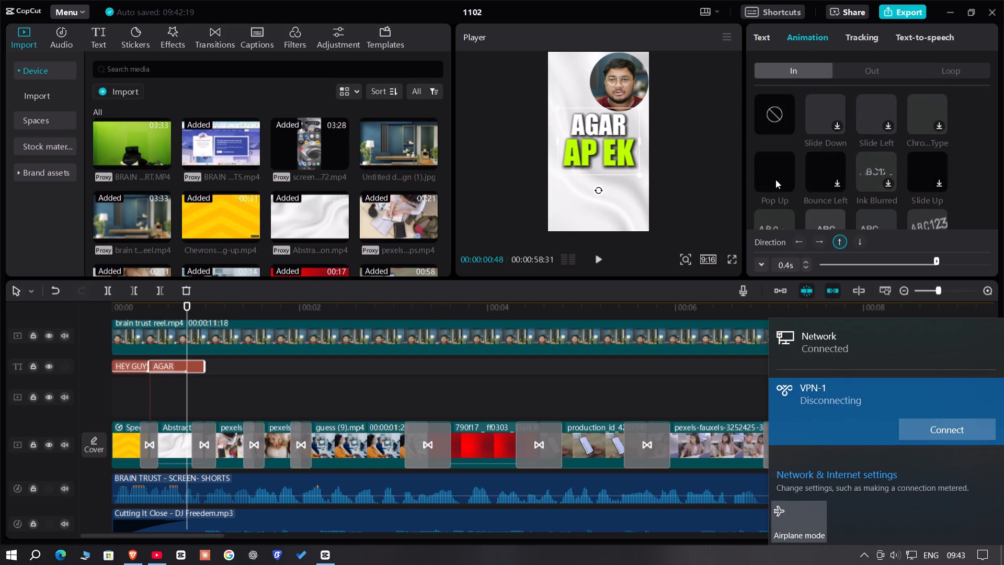
Apply the Bounce Left entrance animation to the AGAR / AP EK text clip in CapCut.
click(775, 180)
click(841, 168)
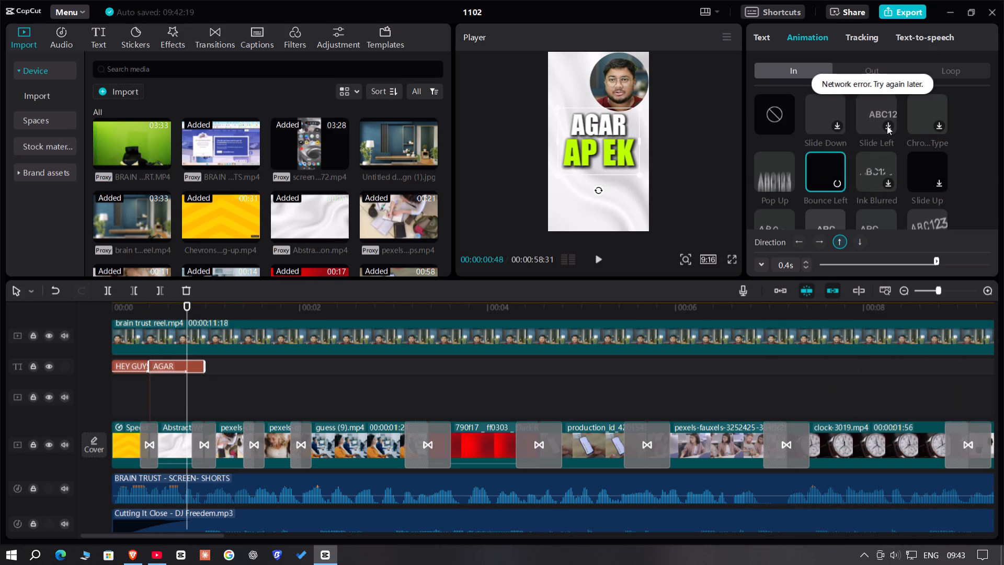
scroll(877, 152, down, 1)
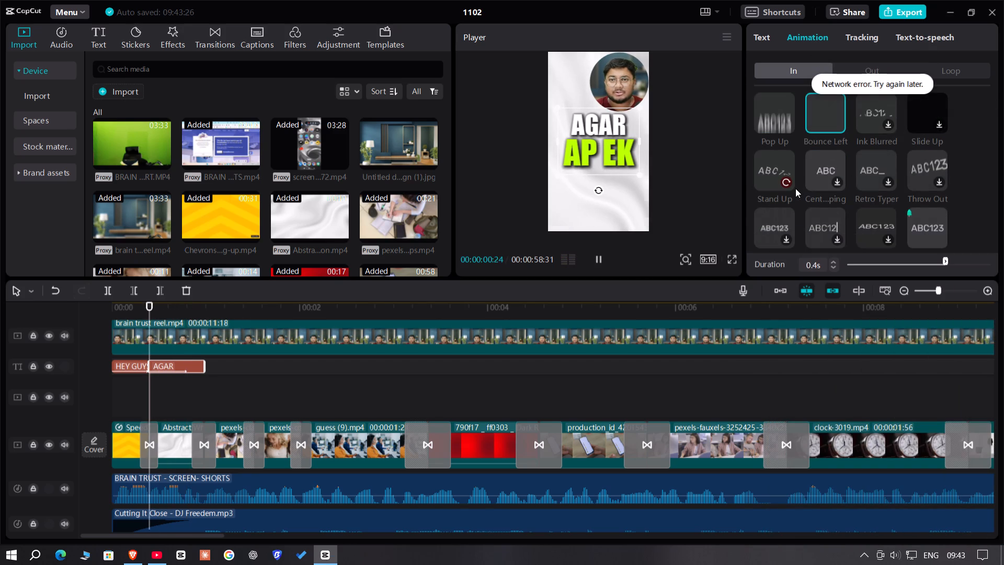
Play the video from the start through the end of the AGAR / AP EK clip to review the text animations.
click(143, 395)
drag(143, 395, 97, 399)
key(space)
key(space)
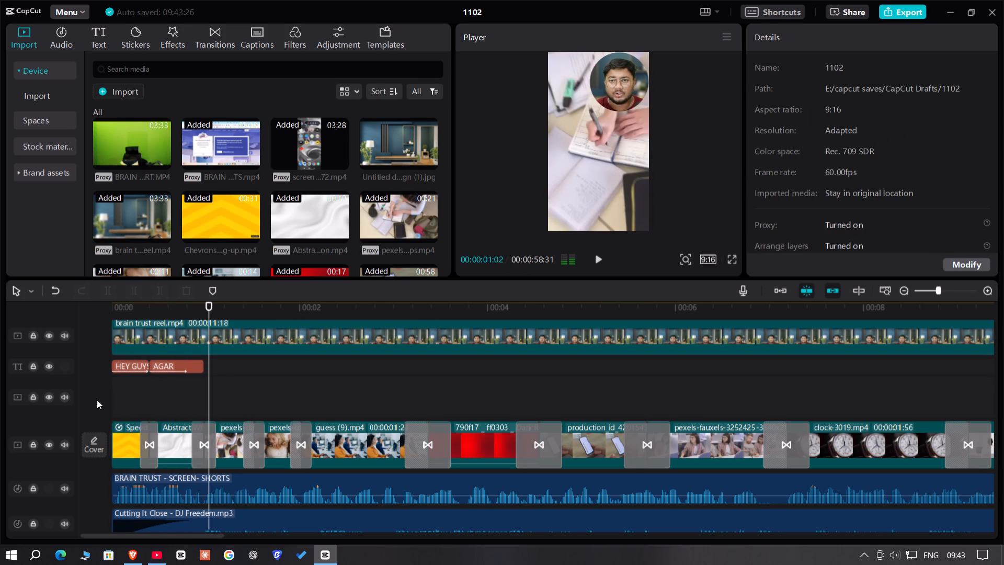
Paste a copy of the HEY GUYS text clip directly after the AGAR clip and extend it to about 1.5 seconds.
click(212, 308)
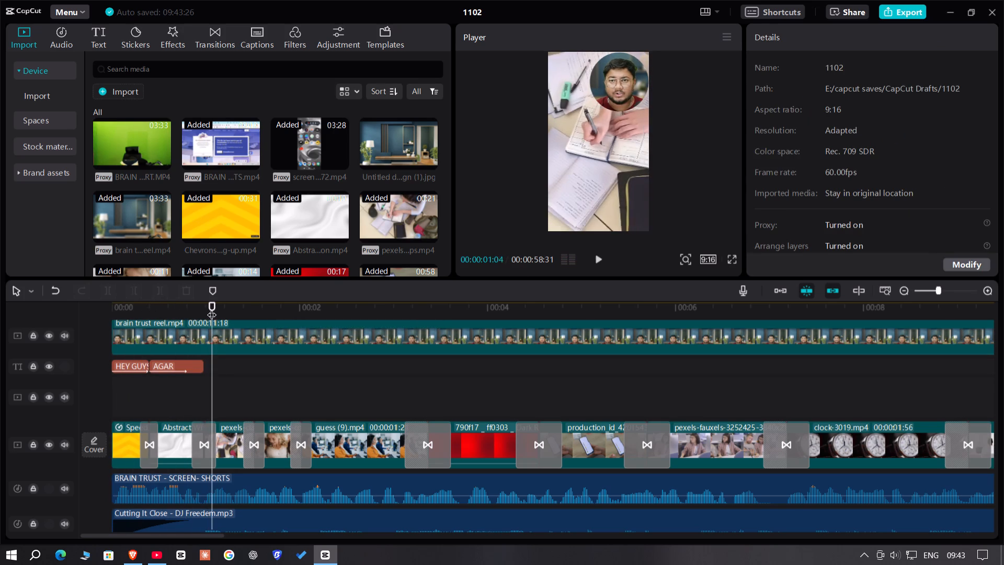
drag(212, 308, 201, 308)
key(ctrl+v)
key(space)
key(space)
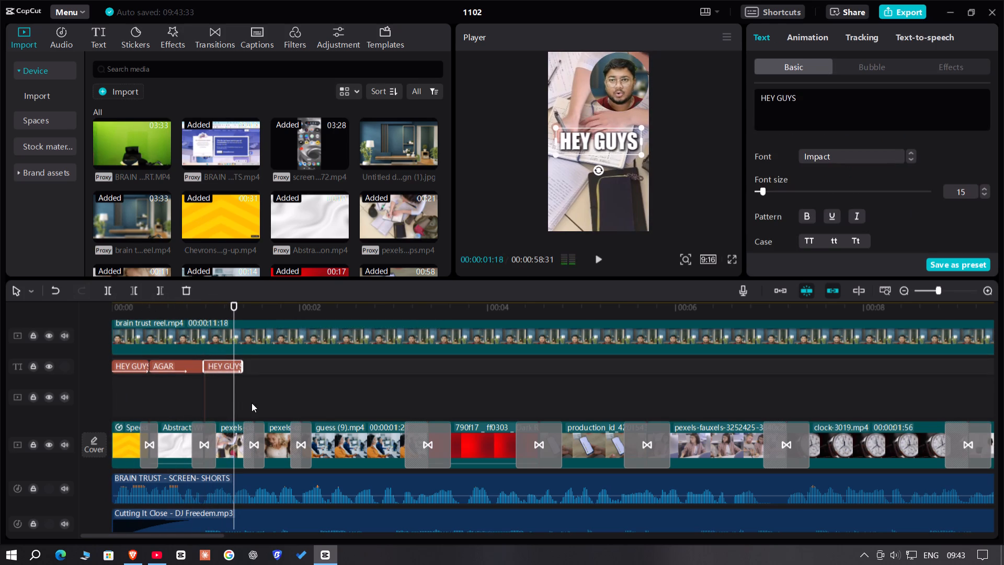
click(244, 364)
drag(244, 369, 255, 375)
Lower the opacity of the two pexels background clips and the guess (9) clip under the new text to 40%.
drag(225, 394, 357, 449)
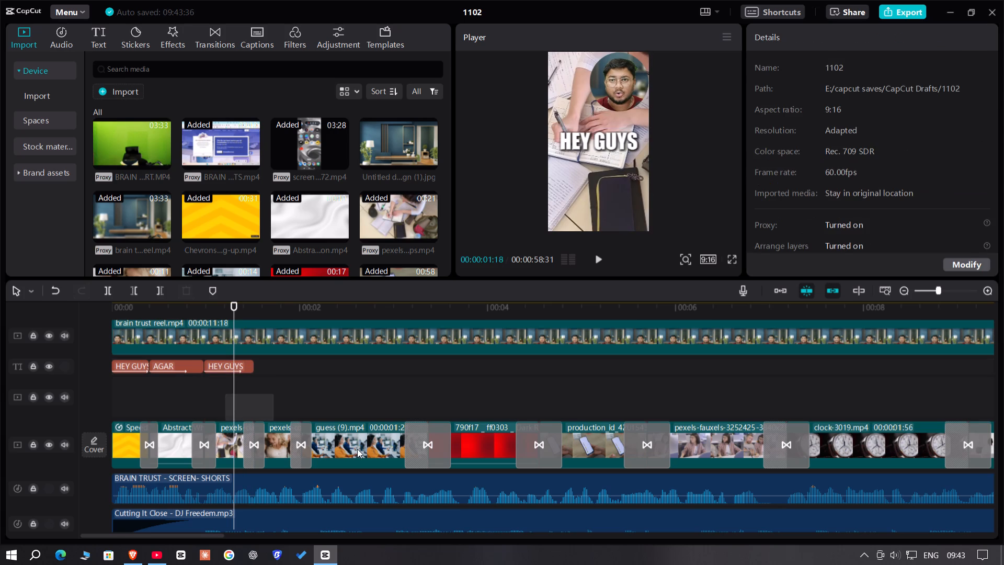
drag(357, 449, 358, 449)
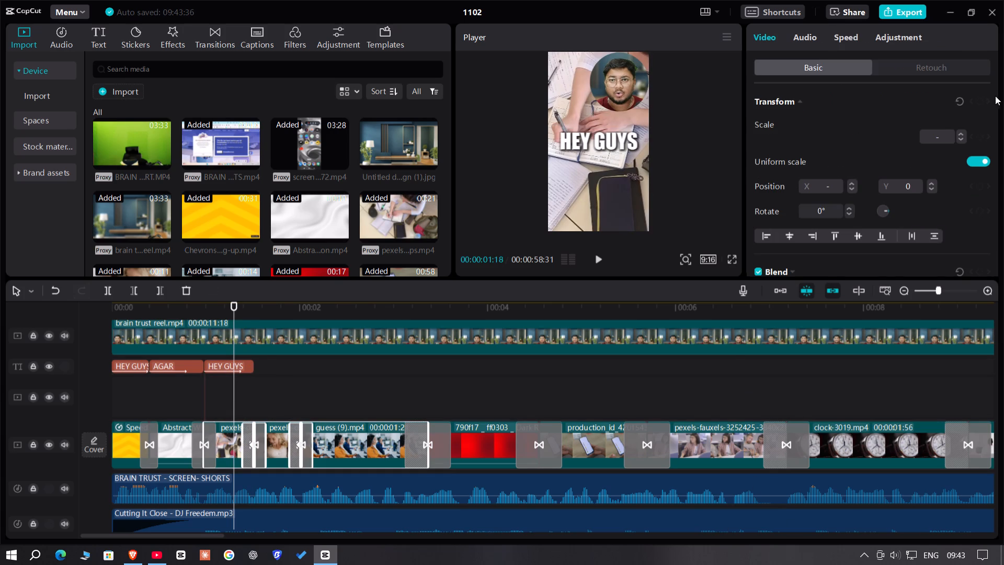
scroll(895, 176, down, 2)
scroll(836, 206, up, 1)
click(785, 154)
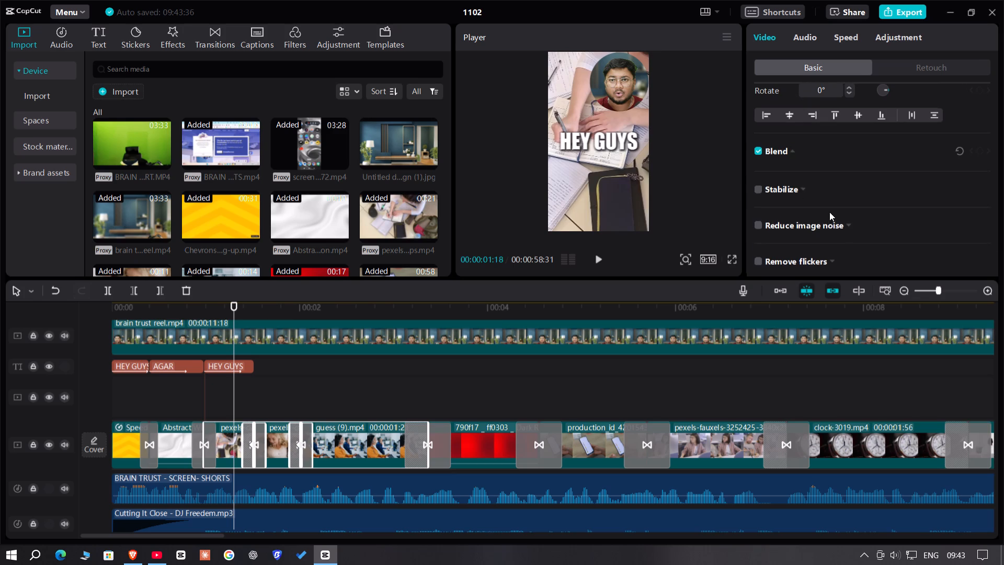
click(826, 212)
drag(826, 212, 818, 212)
triple_click(961, 213)
click(961, 213)
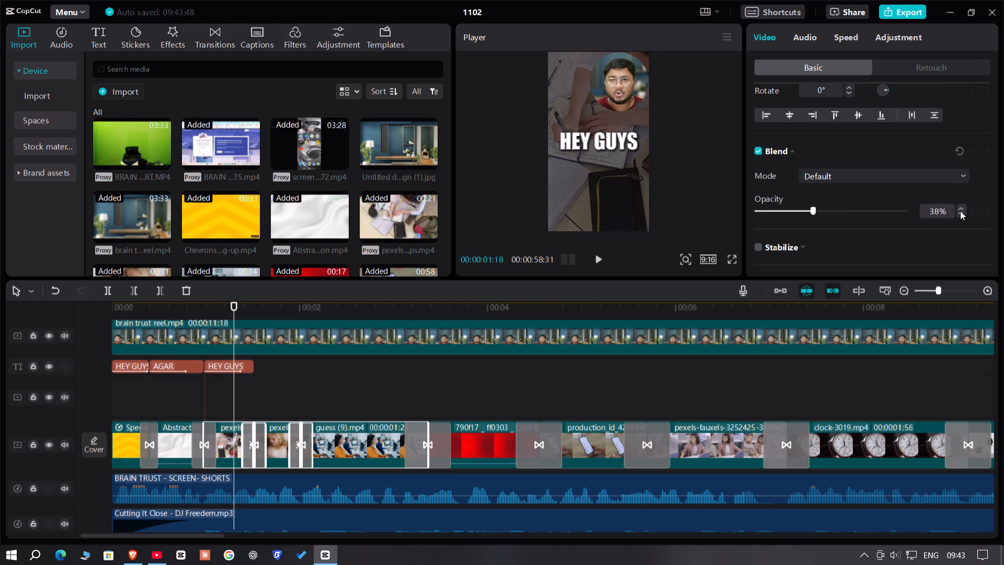
triple_click(960, 207)
click(960, 206)
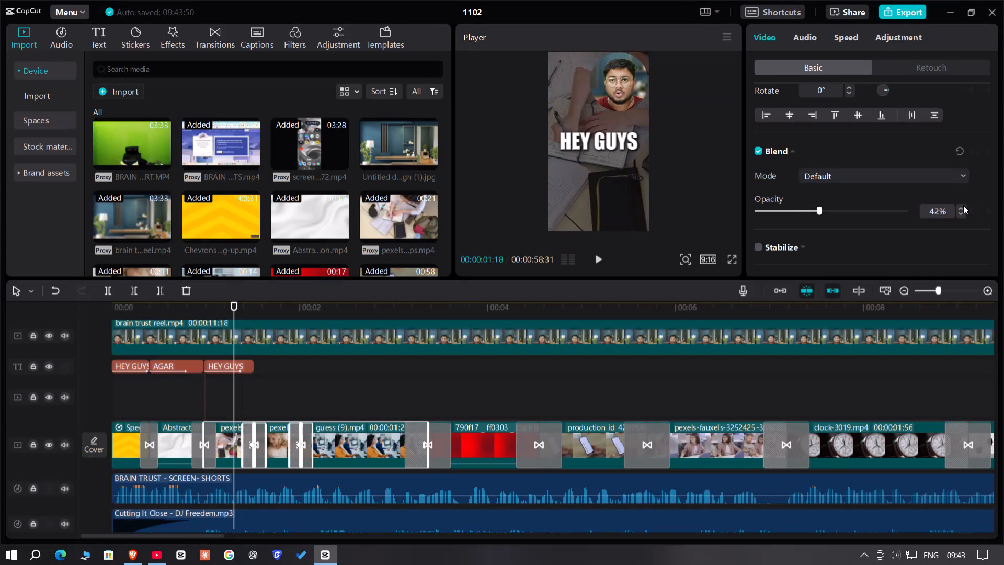
double_click(963, 216)
Add a vignette of 30 to the three selected background clips.
click(895, 35)
scroll(914, 189, down, 13)
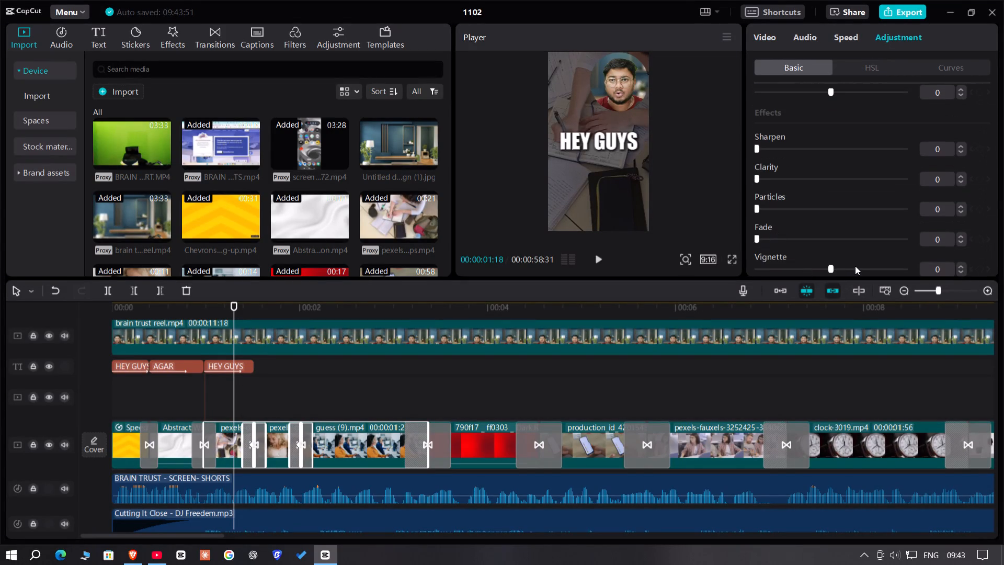
click(855, 266)
drag(858, 266, 873, 269)
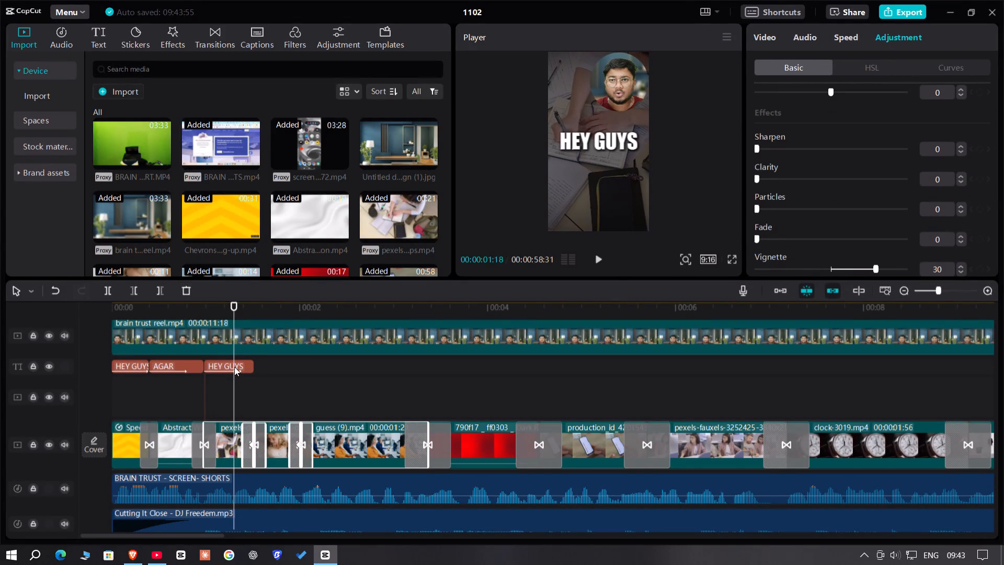
Trim the end of the third text clip slightly and replace its text with STUDENT.
click(235, 368)
drag(254, 365, 246, 365)
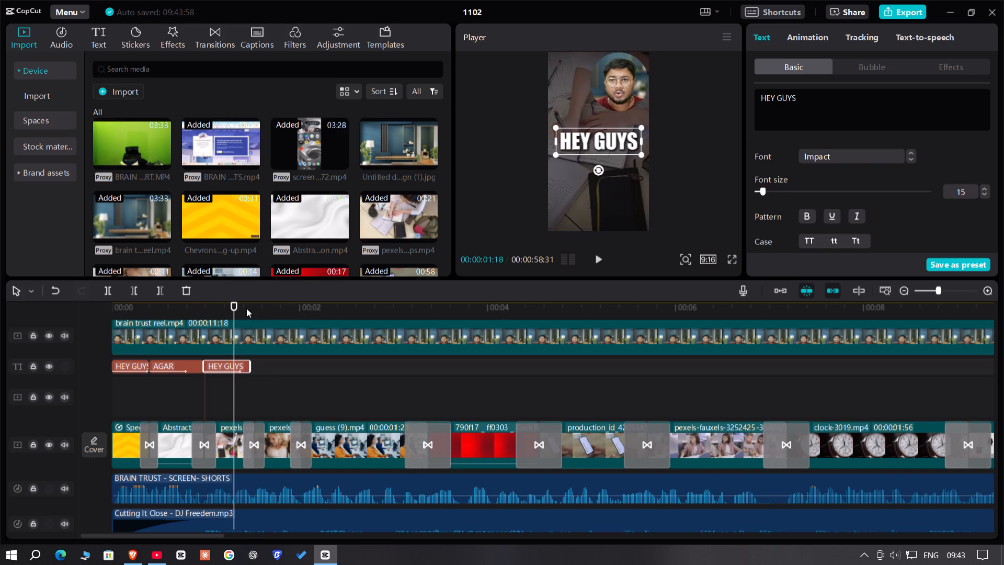
drag(806, 114, 710, 77)
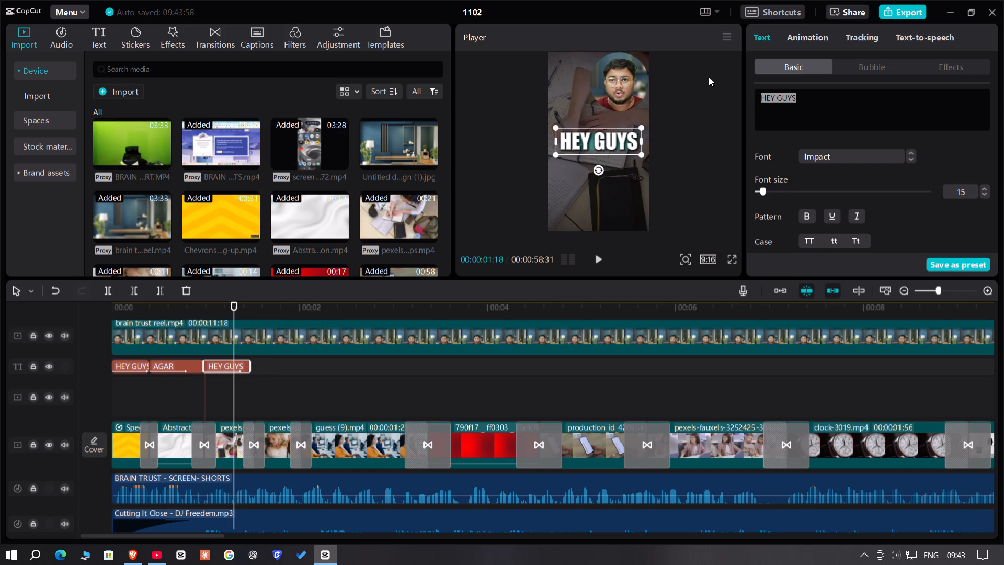
key(BackSpace)
text(STUDENT)
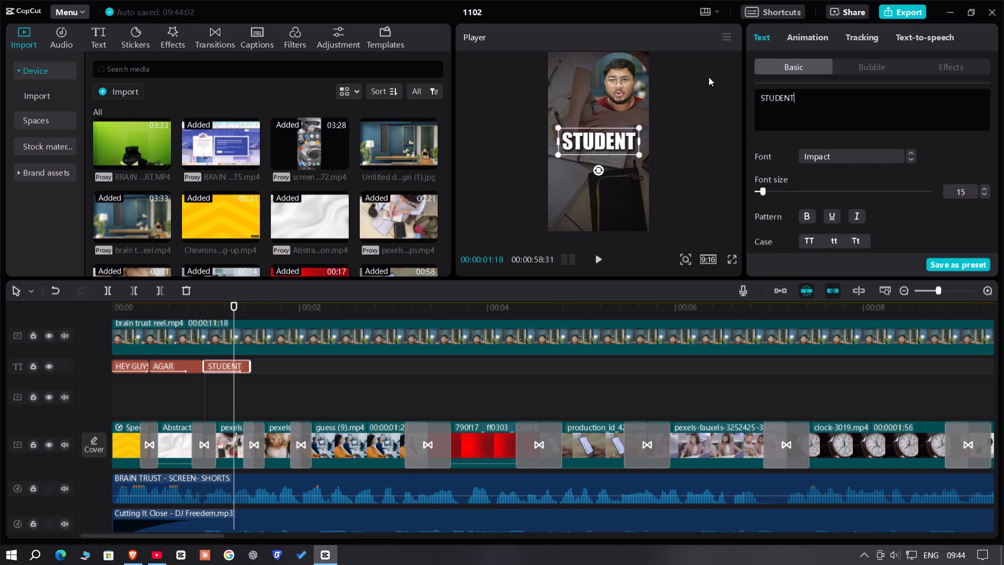
Copy the STUDENT text clip and paste the copy directly after it, at 00:00:01:28.
right_click(226, 364)
click(267, 292)
click(257, 312)
drag(257, 312, 251, 311)
click(251, 311)
drag(251, 311, 245, 318)
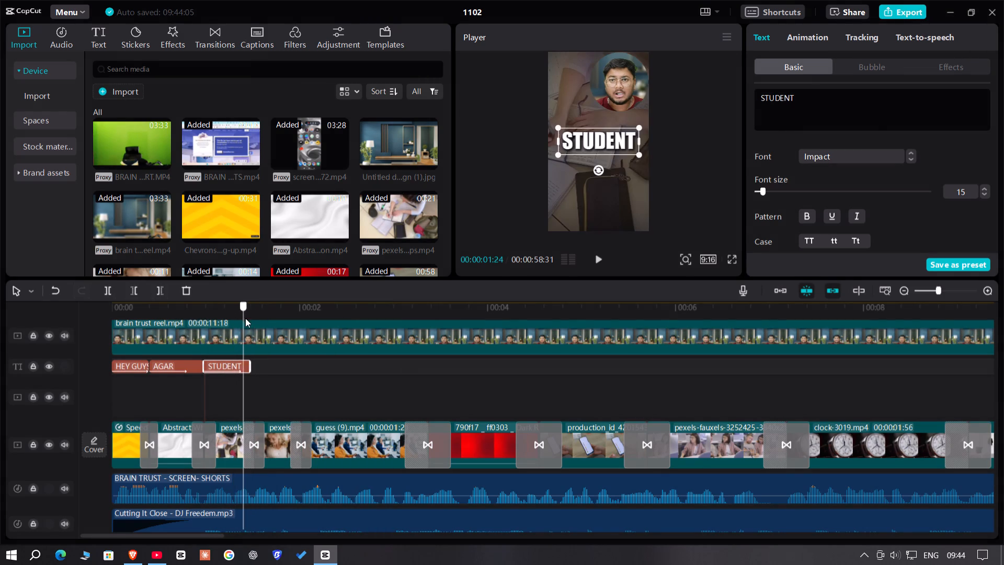
drag(245, 318, 250, 322)
key(ctrl+v)
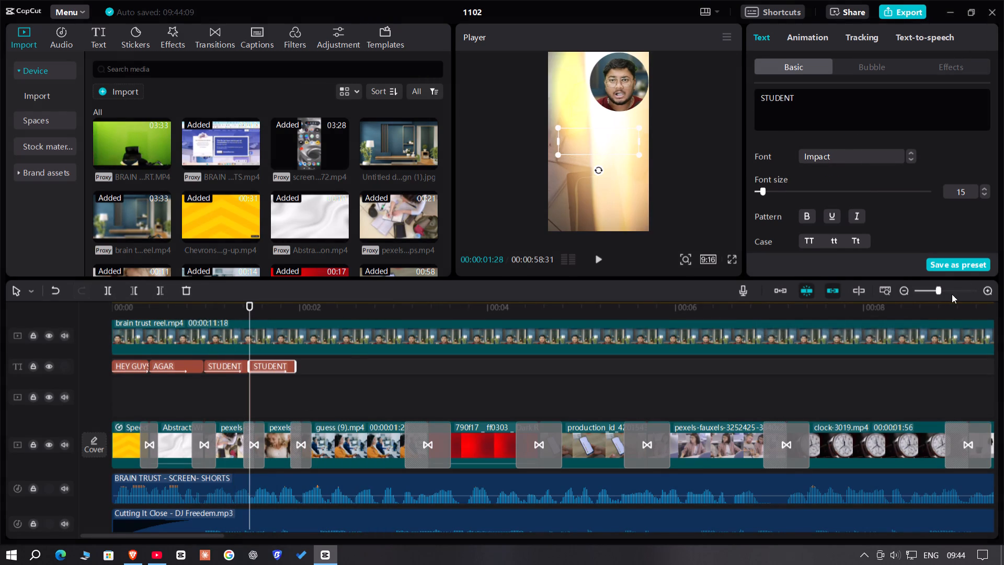
Shift the STUDENT copy slightly later on the timeline and extend the first STUDENT clip up to the copy's start.
click(944, 294)
drag(287, 370, 301, 373)
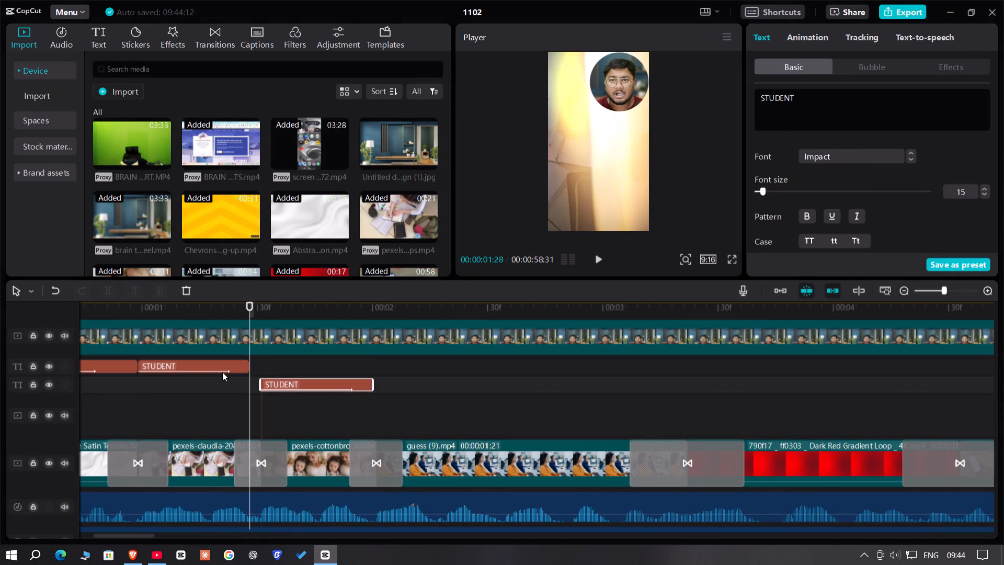
click(236, 366)
click(254, 366)
click(252, 361)
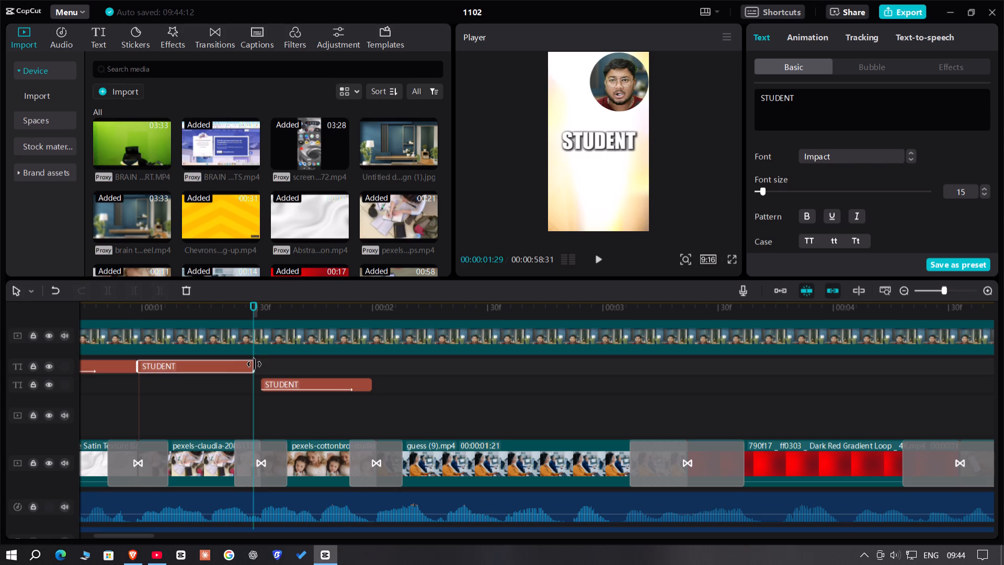
click(300, 355)
click(250, 363)
drag(255, 369, 261, 369)
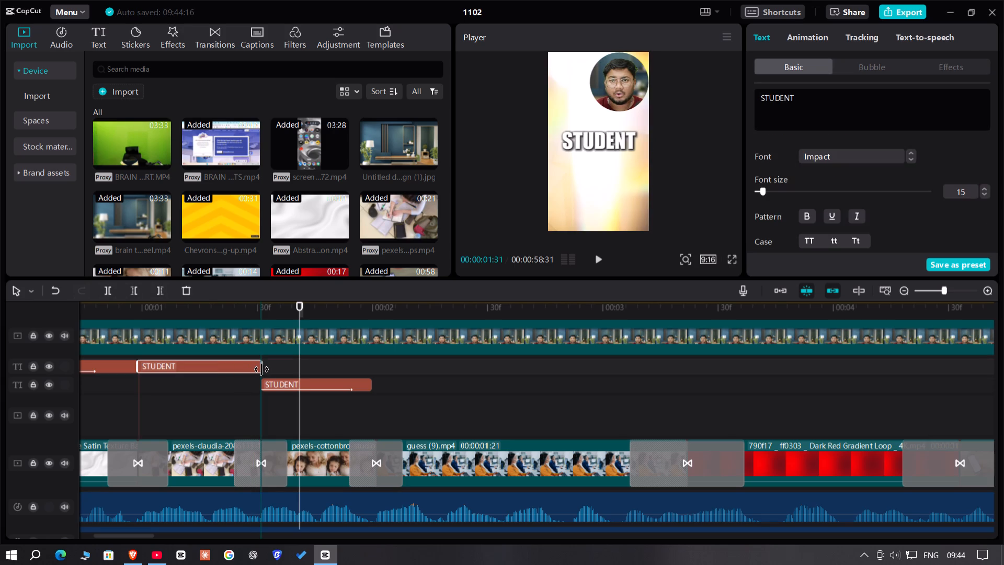
drag(261, 369, 261, 369)
Move the STUDENT copy back onto the main text track, directly after the first STUDENT clip.
click(282, 385)
drag(281, 385, 280, 374)
click(280, 371)
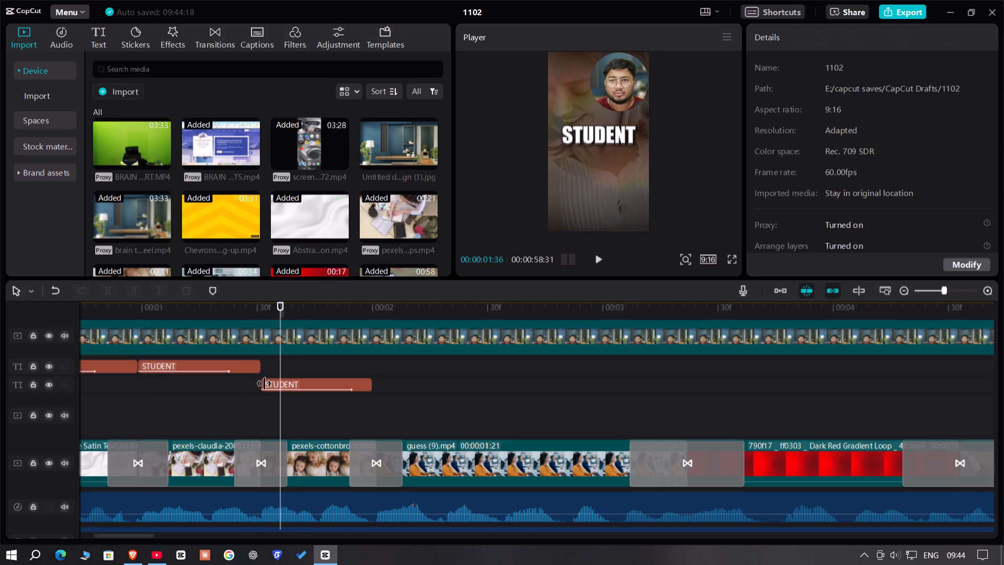
click(317, 380)
drag(320, 382, 318, 363)
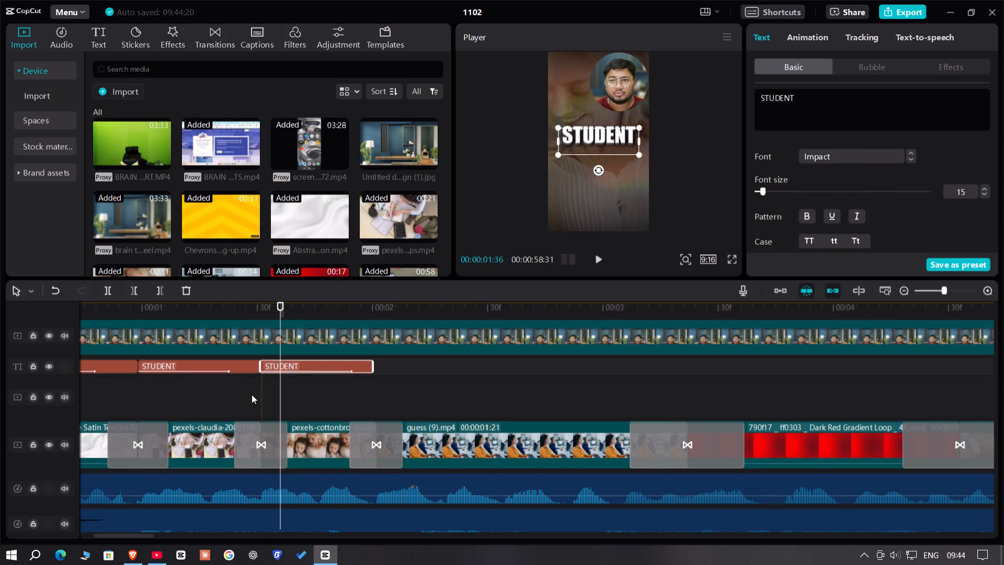
Replace the text of the second STUDENT clip with HOUSEWIFE.
click(252, 394)
drag(248, 394, 224, 394)
key(space)
key(space)
click(353, 368)
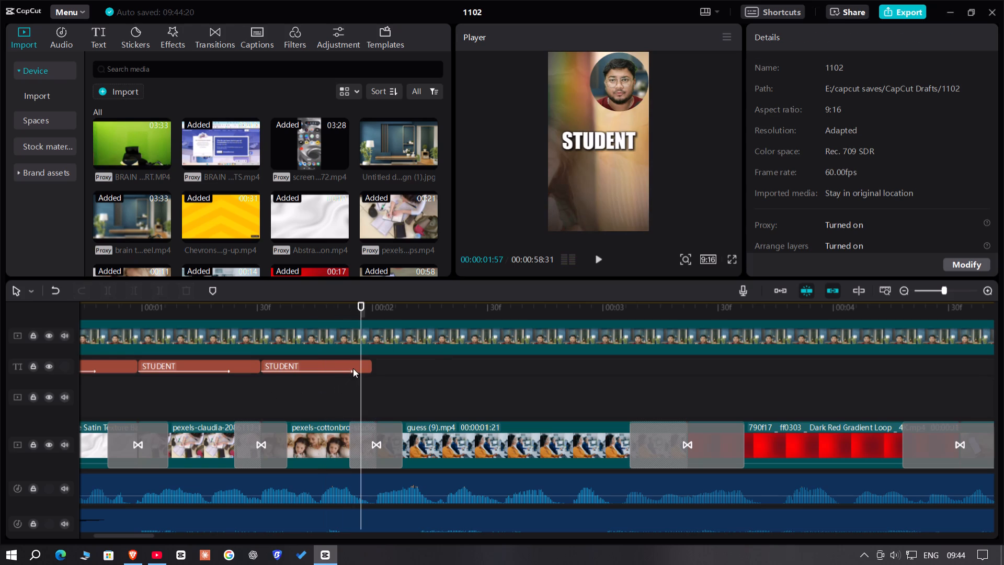
drag(865, 122, 664, 66)
key(BackSpace)
text(HOUS)
key(e)
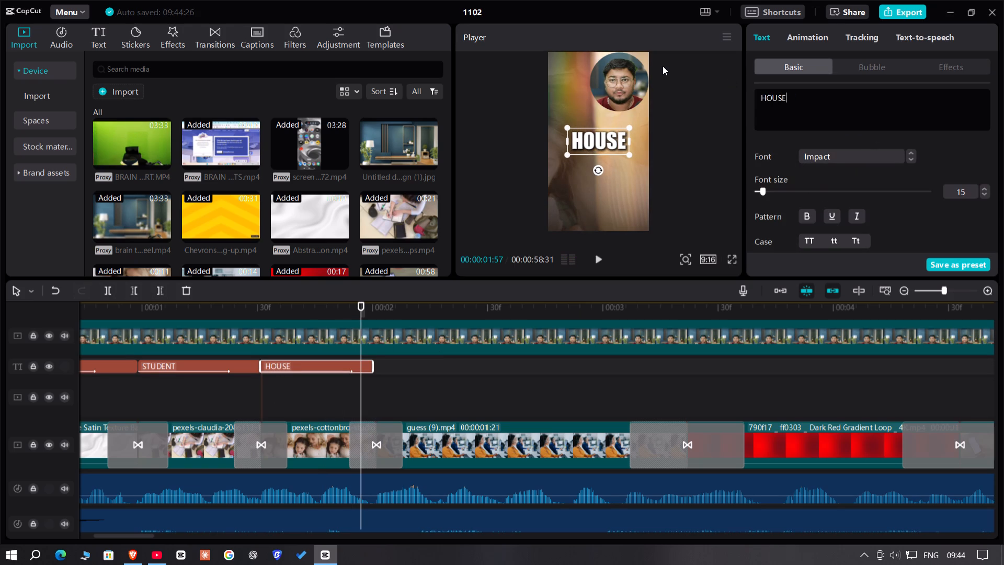
text(WIFE)
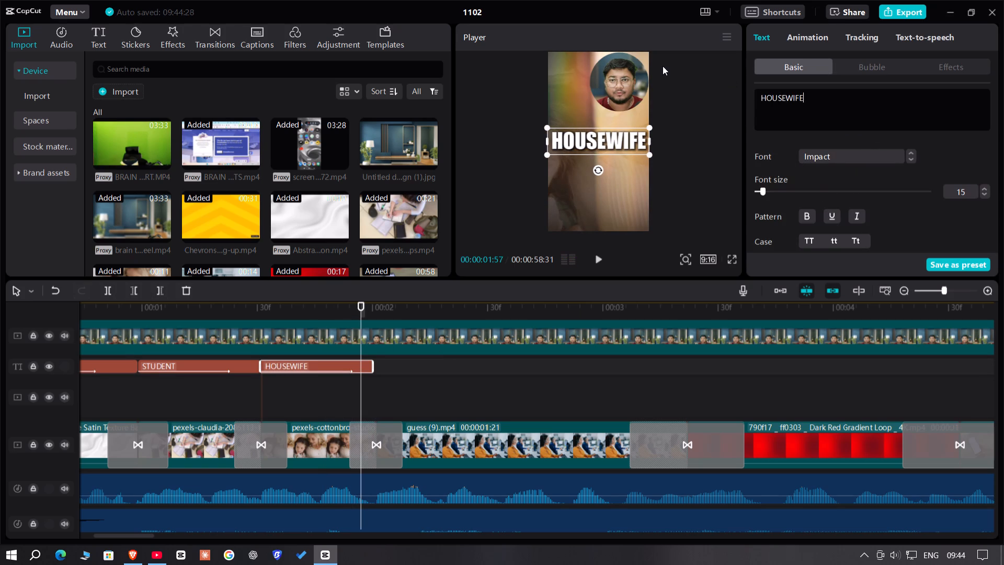
Paste another copy of the STUDENT text clip at 00:00:02:00, directly after HOUSEWIFE, and extend its end to 00:00:03:22.
click(208, 380)
key(space)
key(space)
key(space)
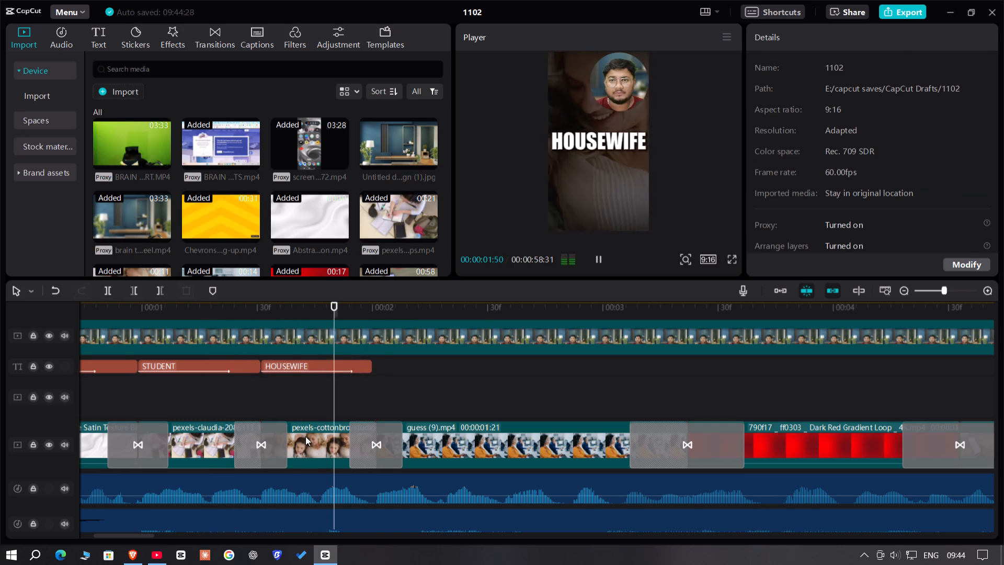
key(space)
drag(386, 400, 371, 401)
double_click(371, 401)
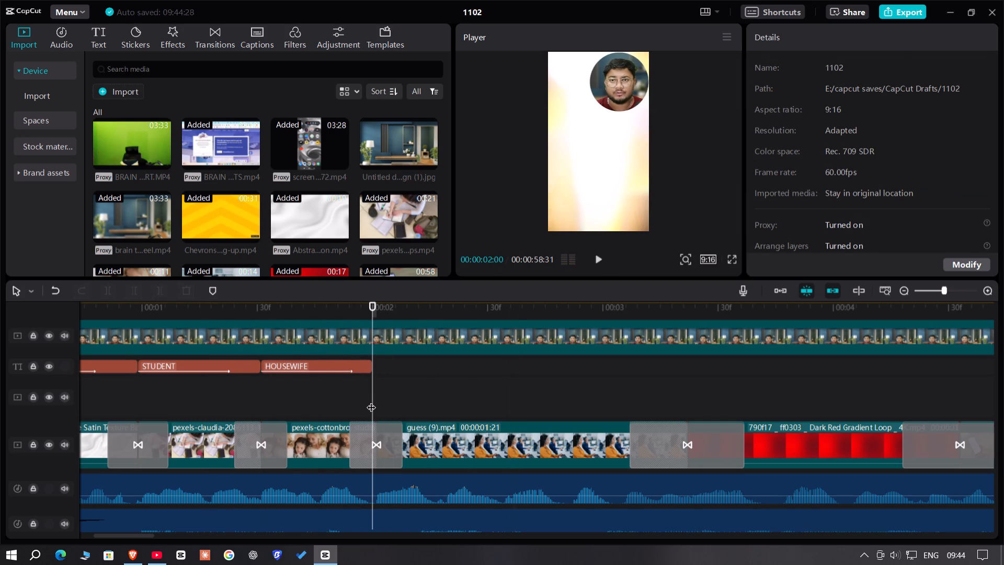
key(ctrl+v)
drag(483, 368, 684, 381)
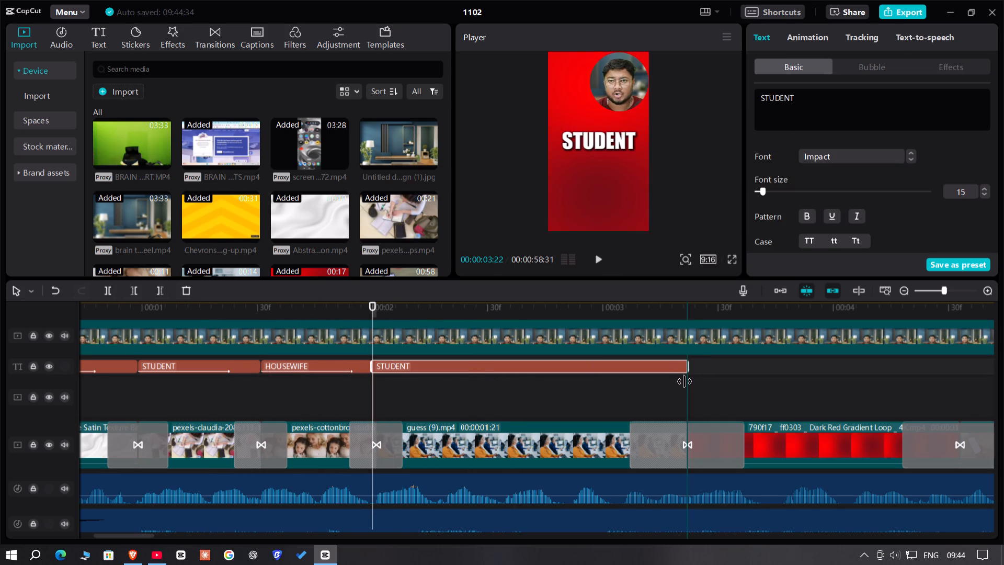
drag(684, 381, 682, 380)
Replace the pasted clip's text with WORKING and PERSON on two lines.
drag(821, 99, 675, 65)
key(BackSpace)
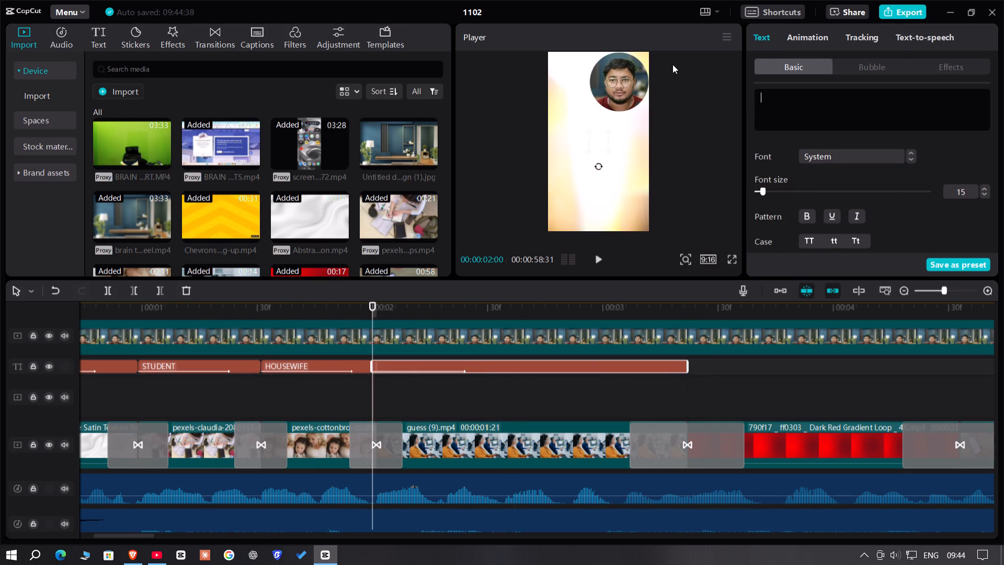
text(WOTR)
key(BackSpace)
key(BackSpace)
text(RKINGH)
key(BackSpace)
key(BackSpace)
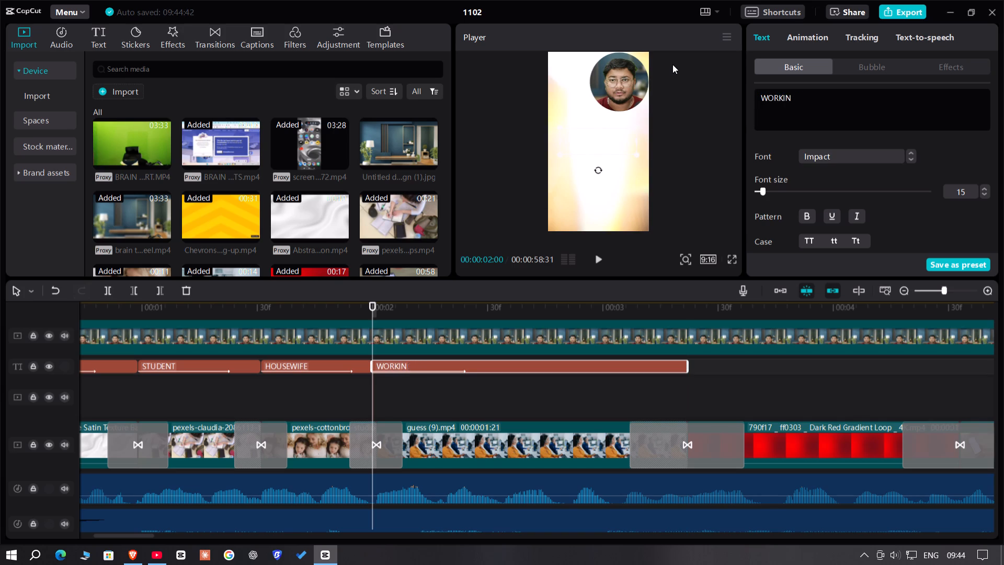
key(BackSpace)
key(BackSpace)
key(BackSpace)
key(BackSpace)
text(RKING)
key(Return)
text(PERO)
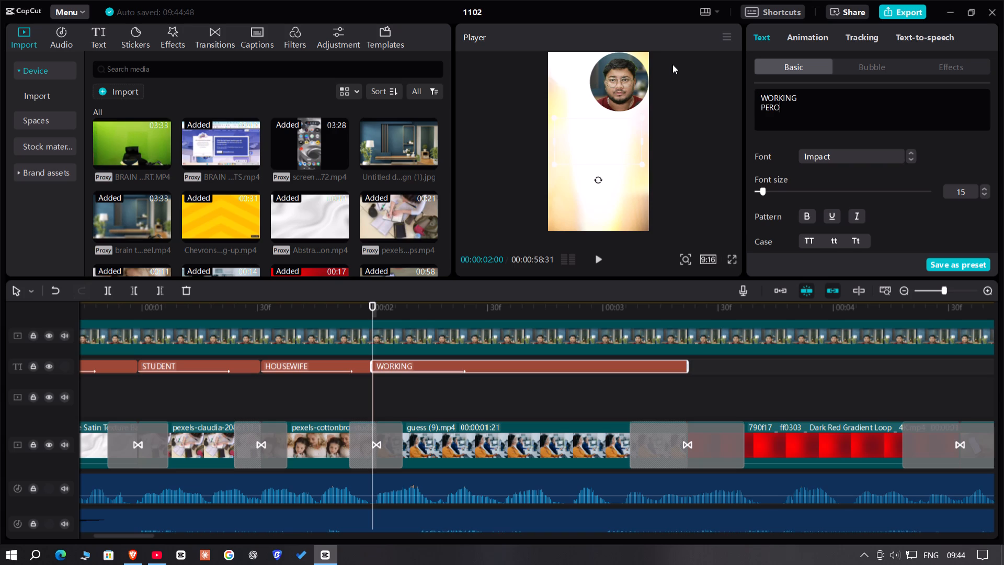
key(BackSpace)
text(SON)
Style only the word PERSON with font size 19 and a fully saturated yellow-orange colour.
click(484, 319)
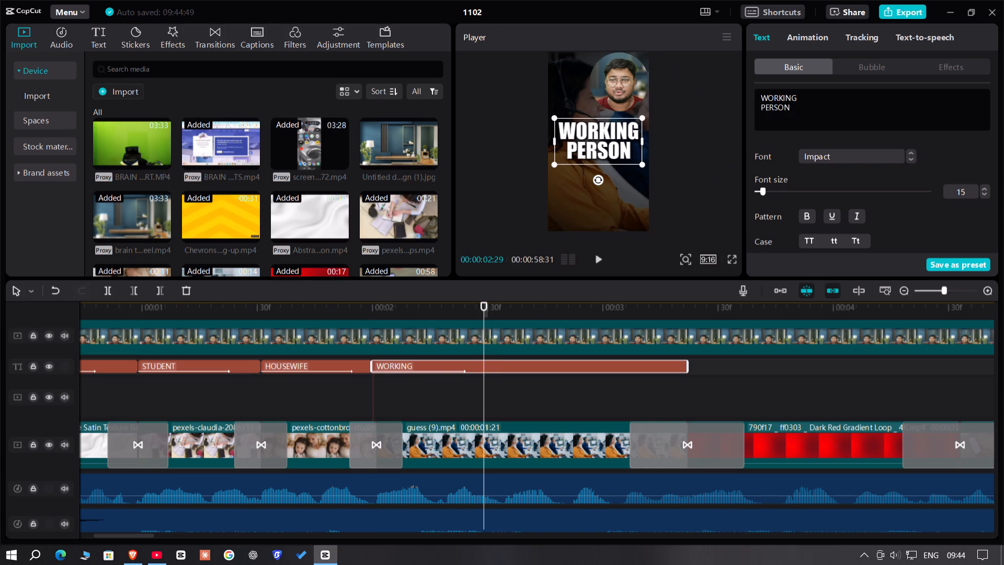
drag(803, 114, 738, 111)
triple_click(985, 188)
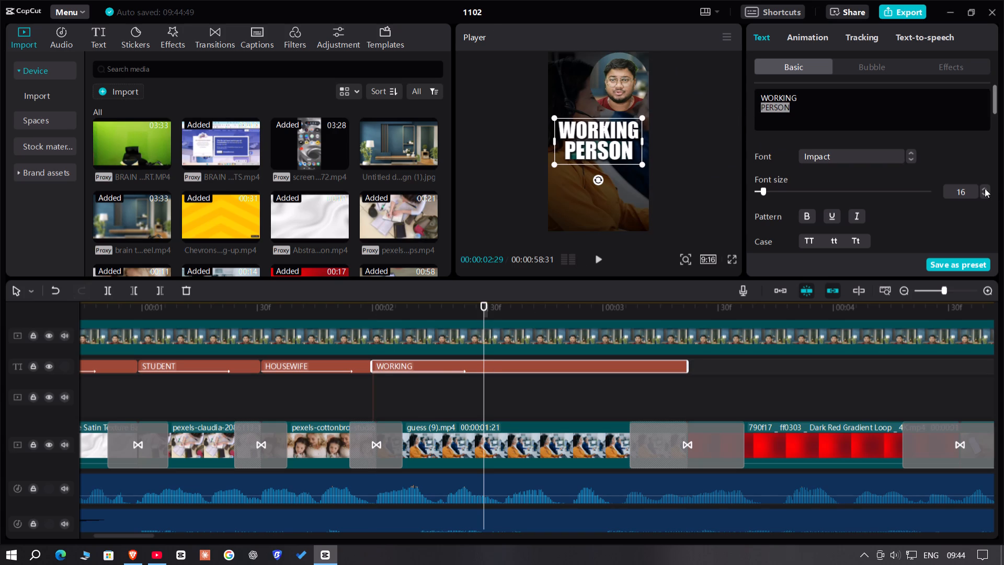
click(985, 188)
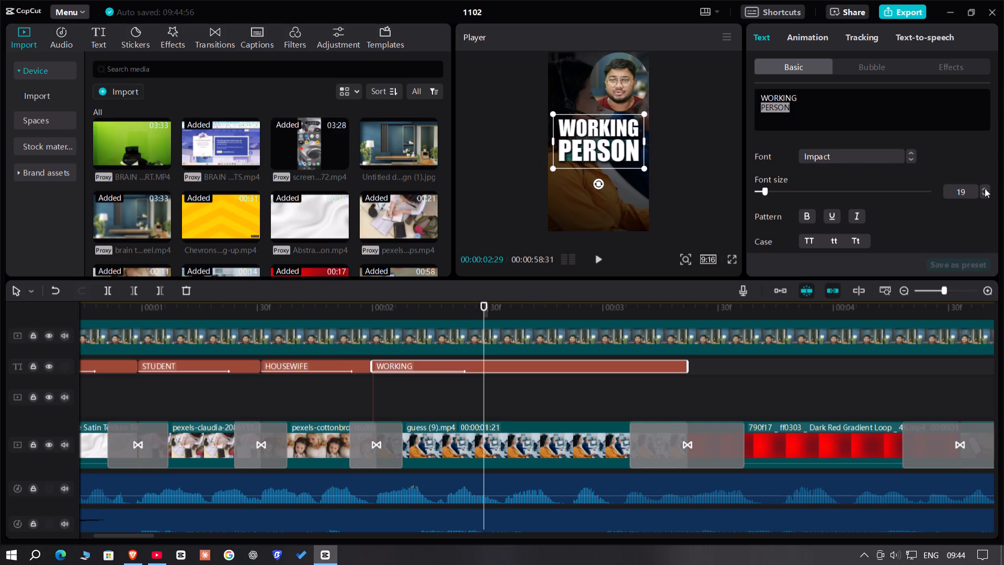
scroll(881, 198, down, 1)
click(843, 220)
drag(824, 331, 818, 330)
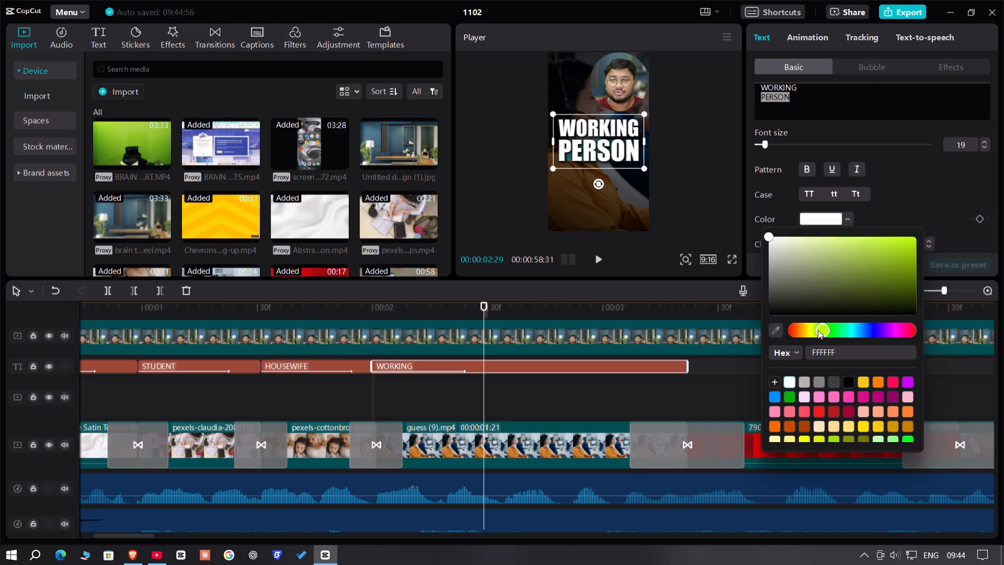
drag(818, 330, 811, 326)
drag(832, 275, 992, 188)
Paste the STUDENT text clip at 00:00:03:22, after the WORKING clip, and extend it to the middle of the transition following the red gradient clip.
click(320, 400)
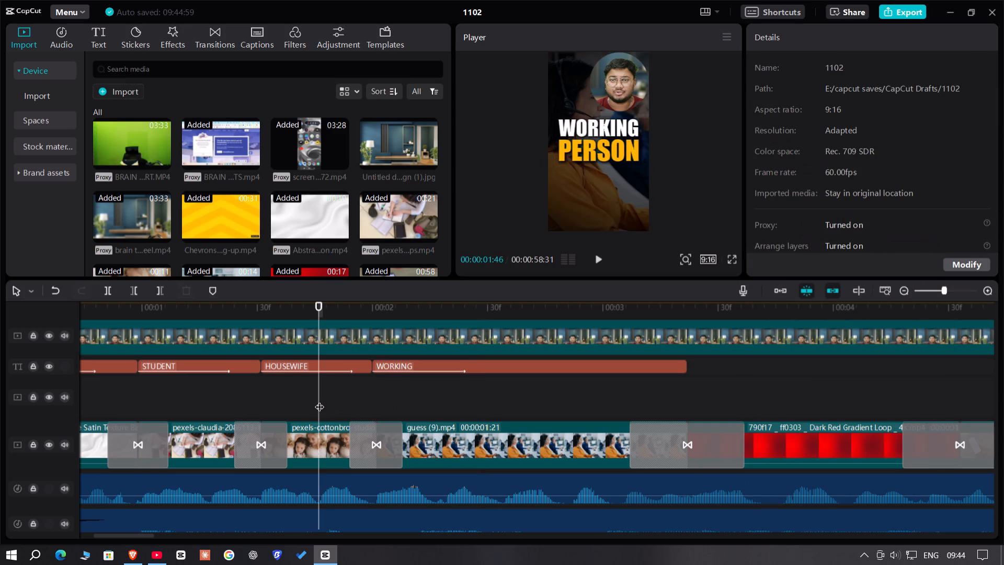
key(space)
key(space)
key(space)
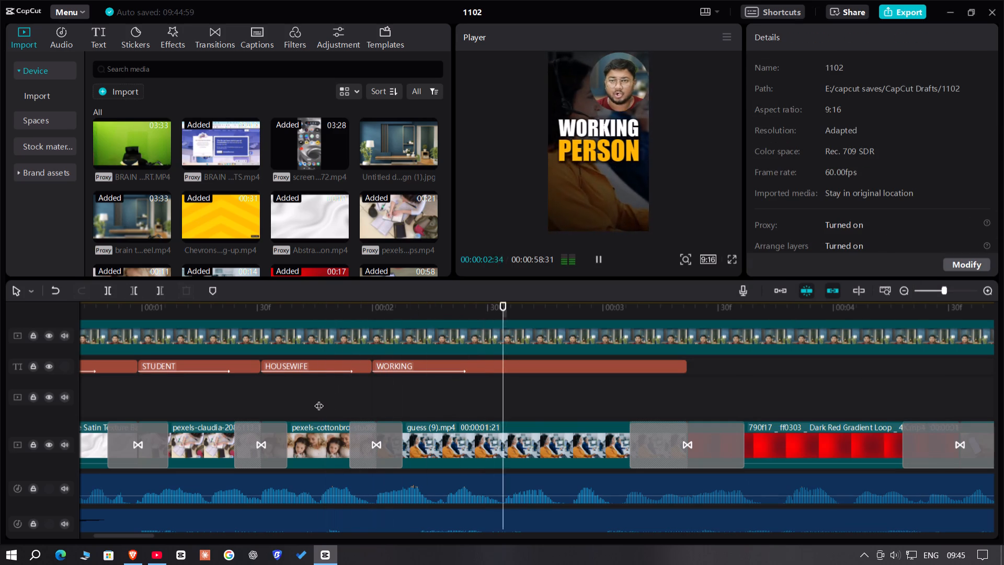
key(space)
click(701, 375)
drag(701, 375, 692, 375)
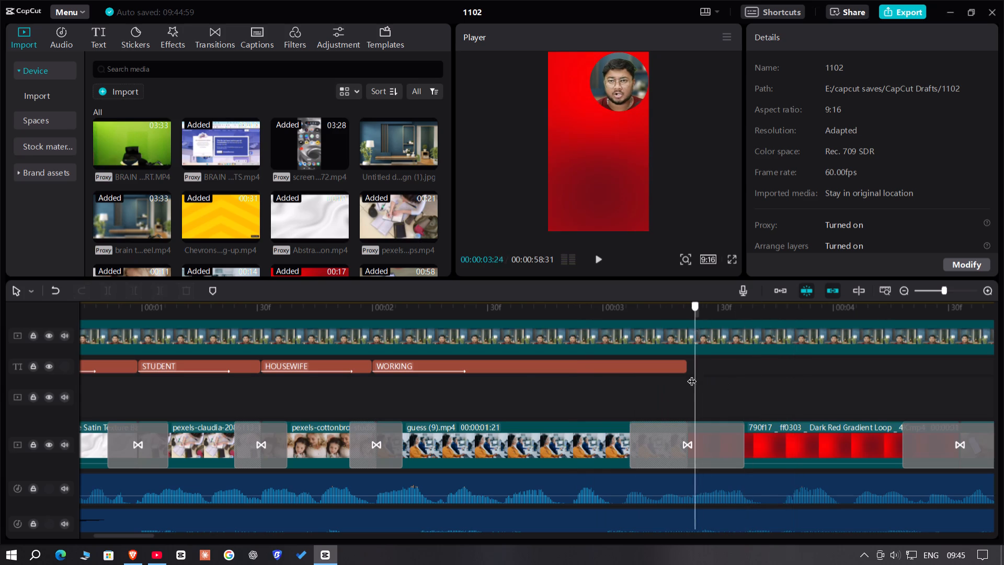
drag(692, 375, 685, 375)
key(ctrl+v)
drag(800, 368, 955, 380)
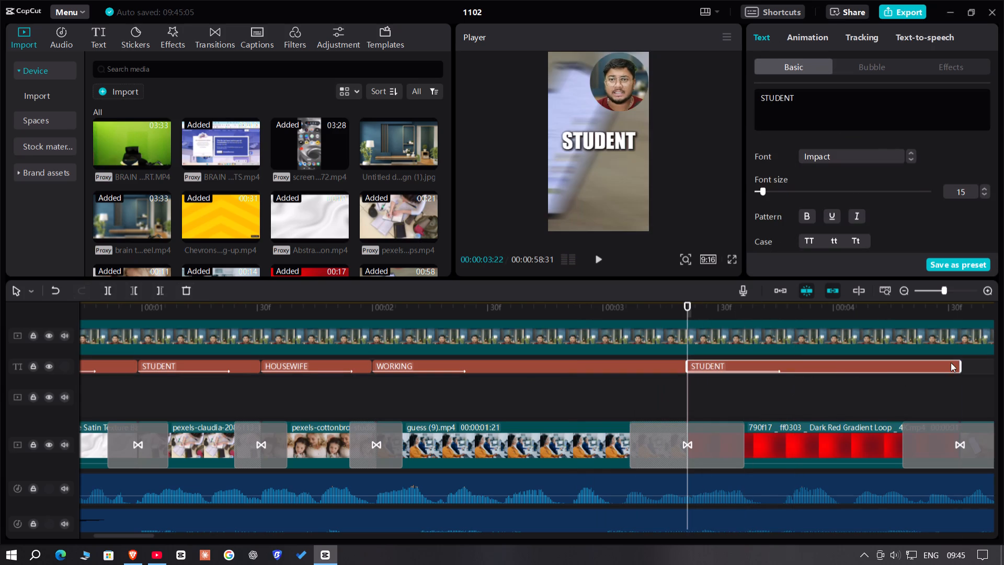
Replace the new clip's text with AND and YOU WANT on two lines, without a comma.
drag(866, 102, 483, 1)
key(BackSpace)
text(AND,)
key(Return)
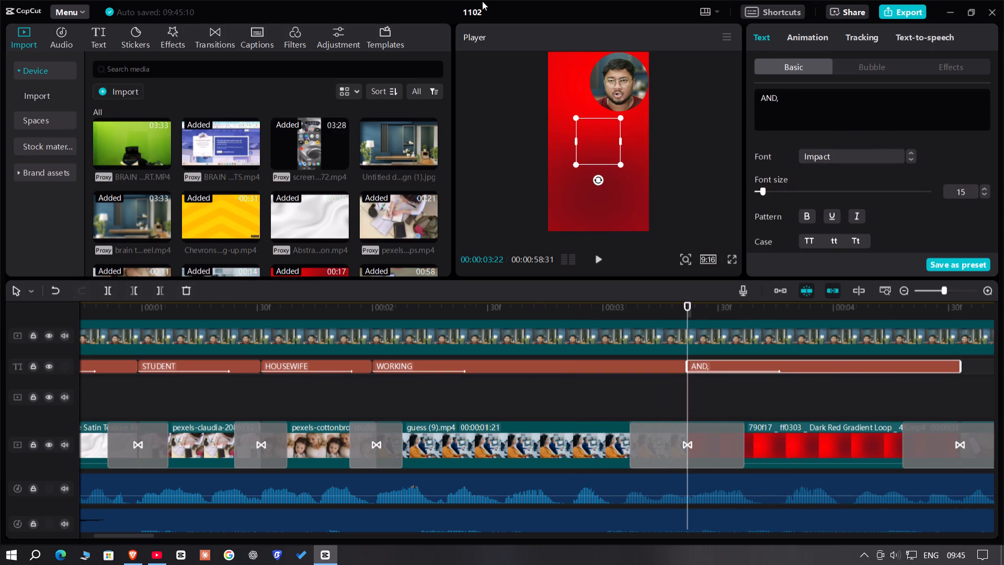
text(YOU WANT)
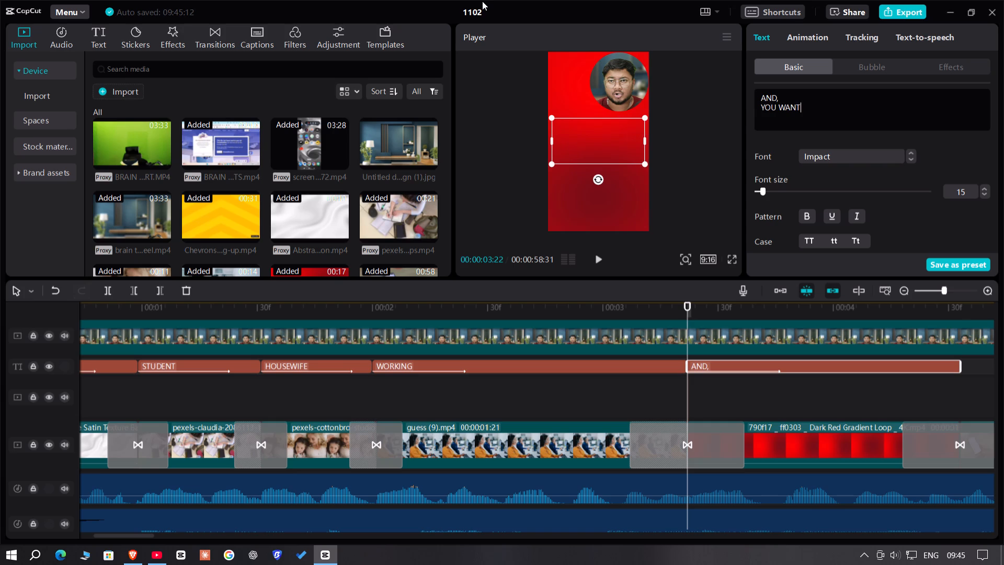
click(782, 98)
key(BackSpace)
Set the line spacing of the AND YOU WANT caption to 2.
click(792, 321)
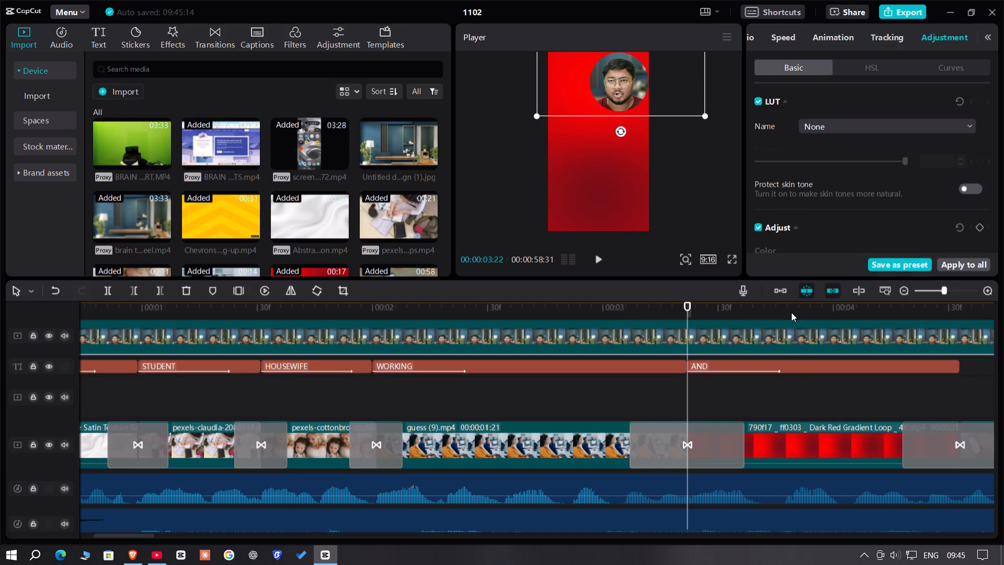
click(791, 312)
click(798, 370)
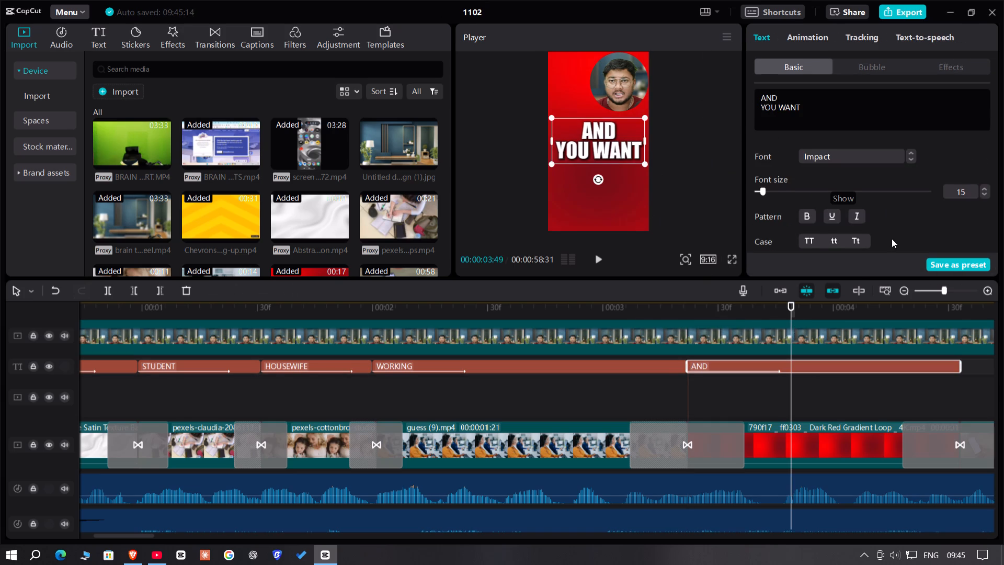
scroll(880, 235, down, 2)
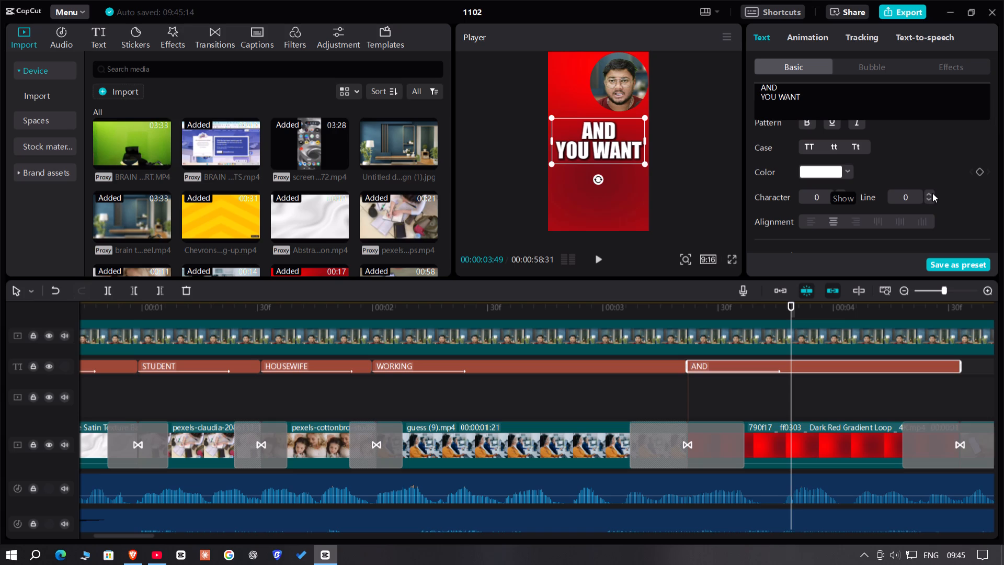
click(928, 193)
click(928, 193)
Colour only the YOU WANT line lime green, AEFF00.
scroll(831, 156, up, 2)
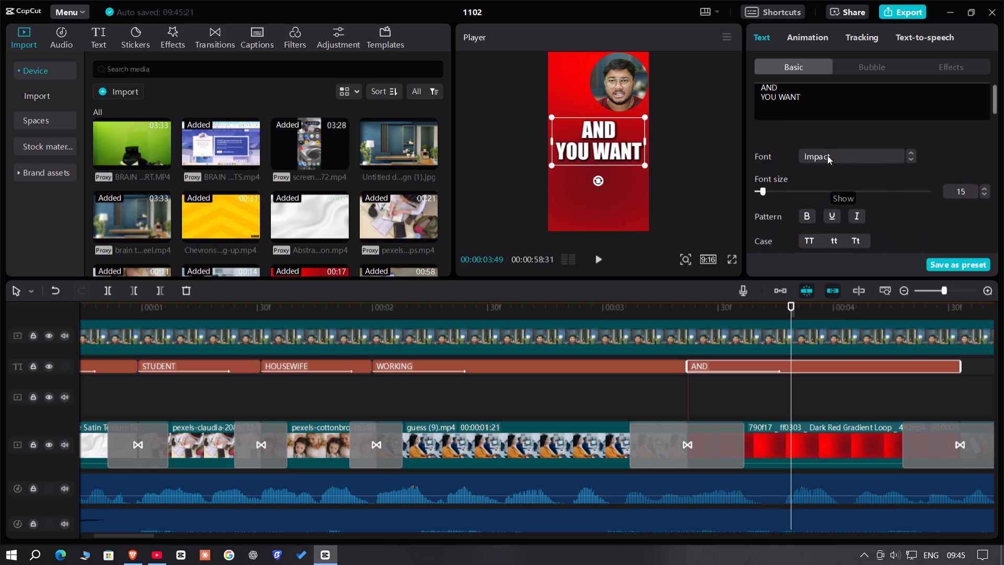
drag(809, 115, 737, 109)
scroll(835, 197, down, 1)
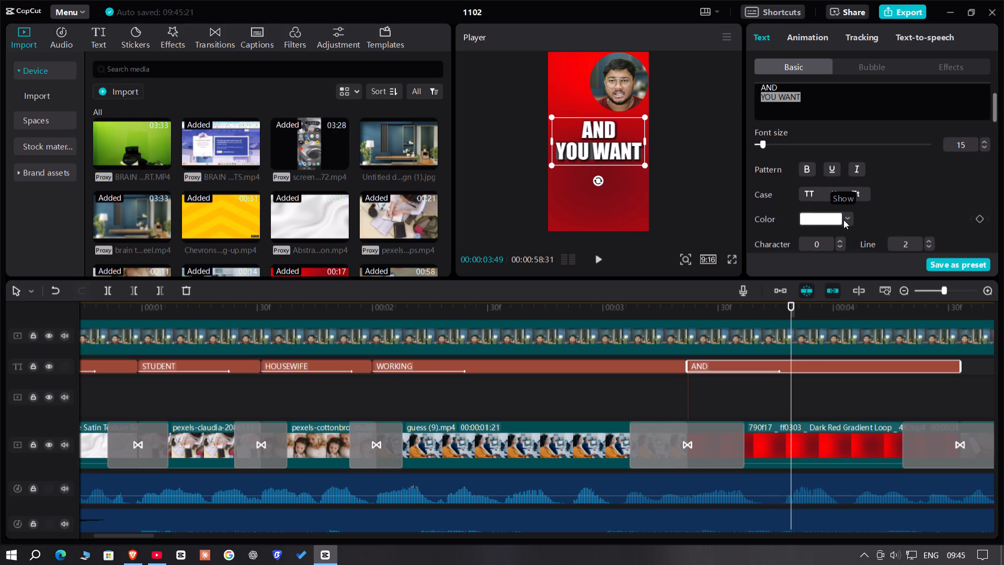
click(848, 222)
drag(813, 326, 823, 331)
drag(837, 282, 1003, 204)
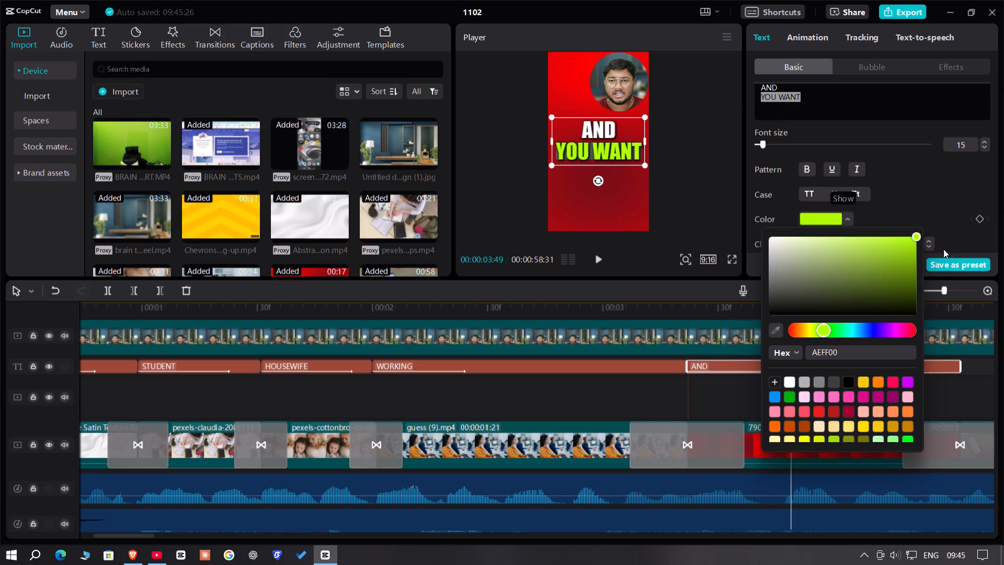
click(731, 402)
drag(730, 401, 718, 397)
Apply the Type 2 entrance animation to the AND YOU WANT caption with a duration of 0.7 s.
click(758, 360)
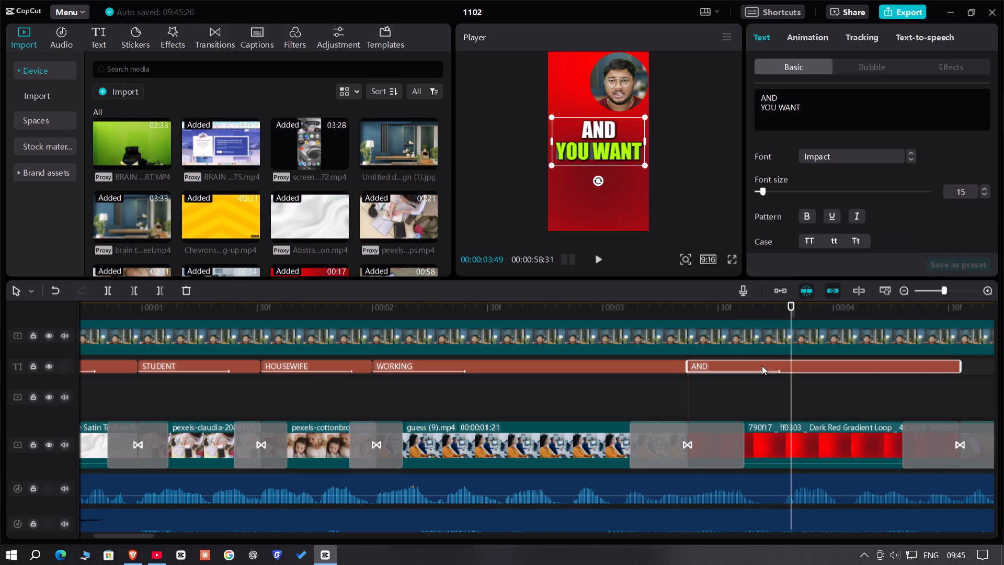
click(797, 41)
scroll(882, 195, down, 1)
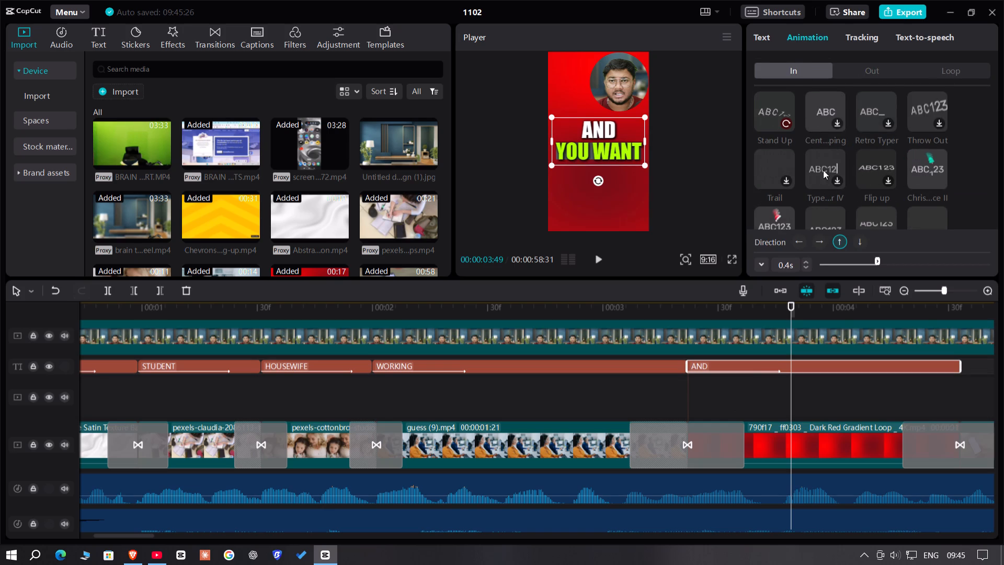
scroll(830, 170, down, 2)
click(837, 160)
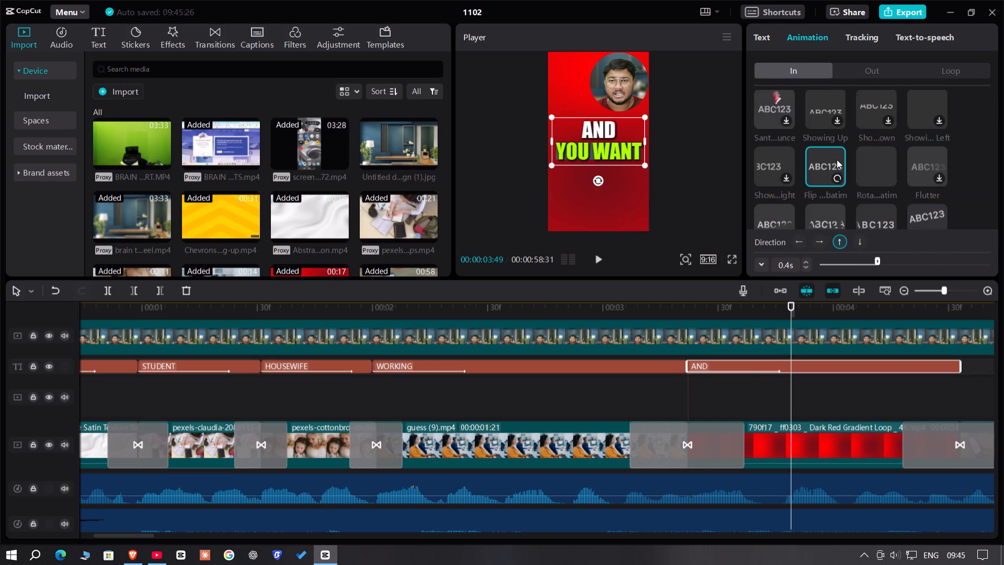
click(872, 175)
scroll(863, 190, down, 1)
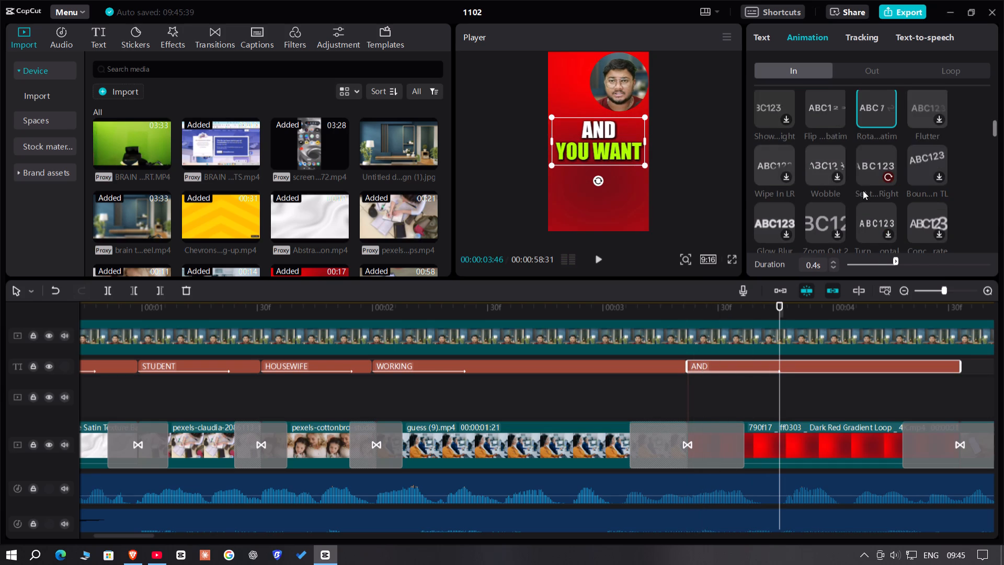
scroll(839, 205, down, 1)
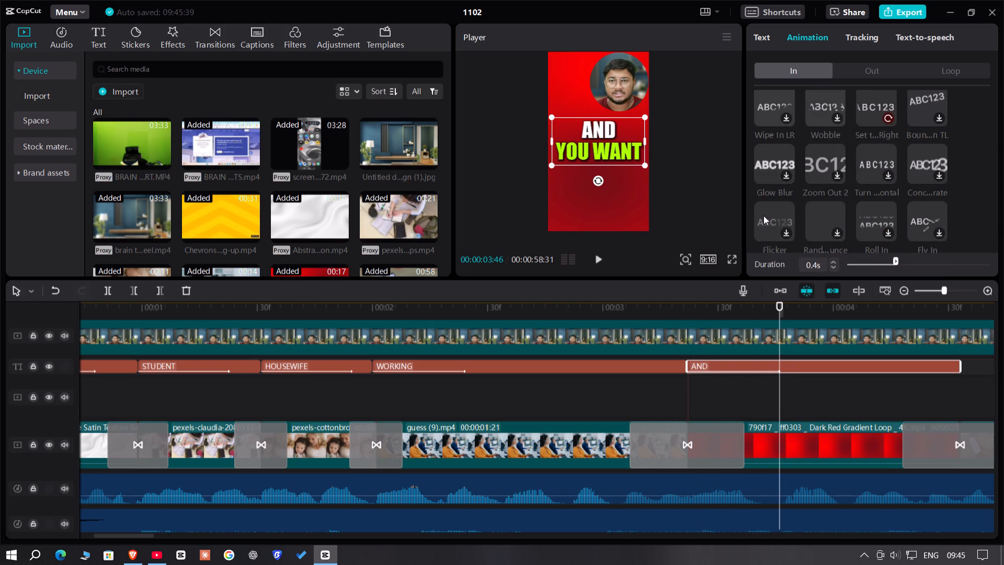
scroll(818, 212, down, 2)
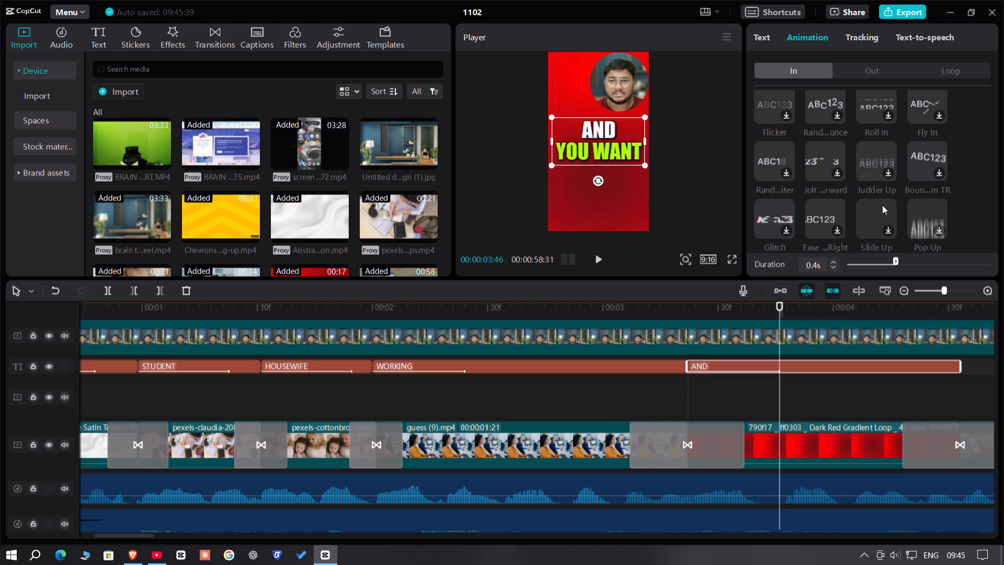
scroll(883, 212, down, 2)
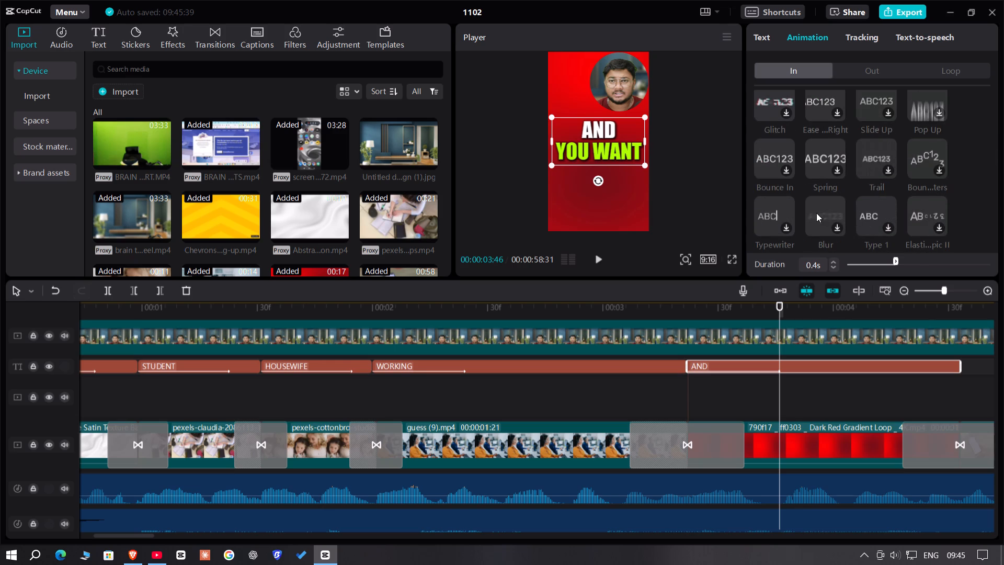
scroll(897, 220, down, 1)
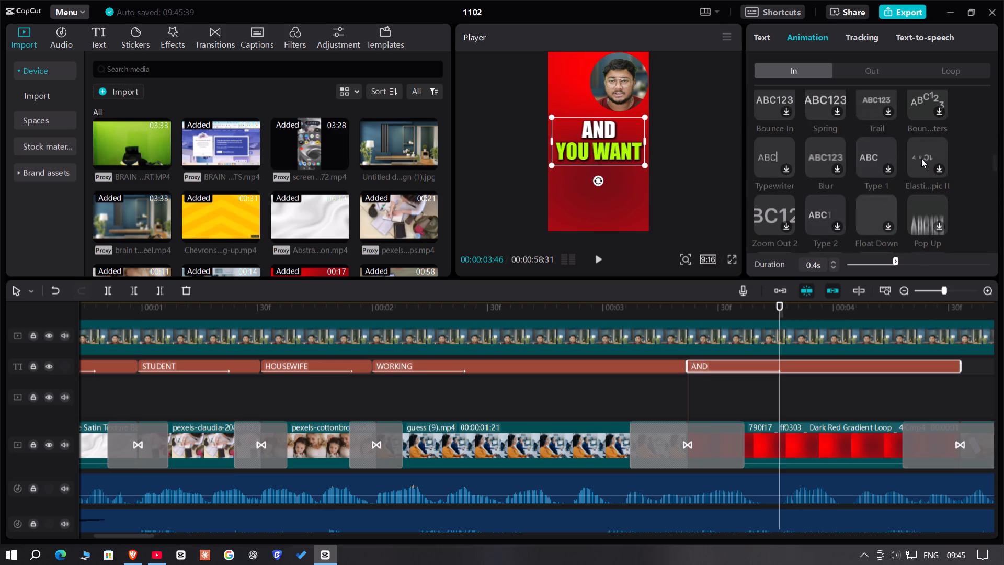
click(818, 217)
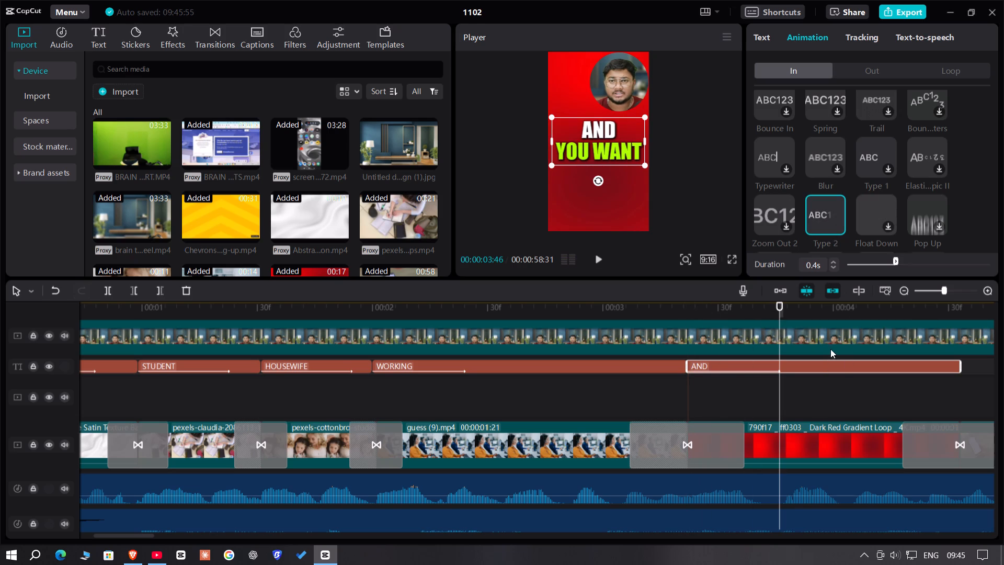
click(931, 271)
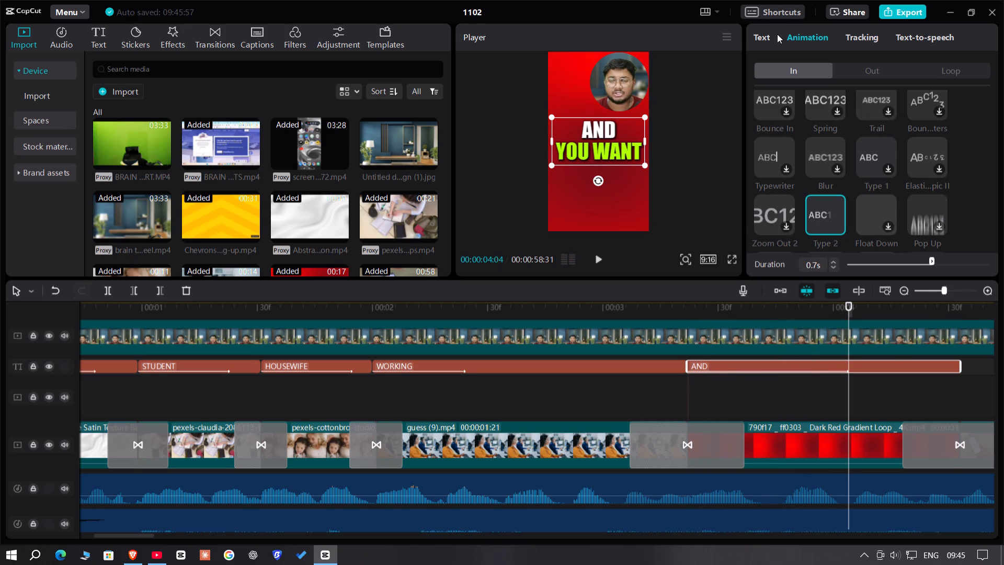
Paste the STUDENT text clip at 00:00:07:11, where the clock clip starts, and extend it to the middle of the transition following that clip.
key(space)
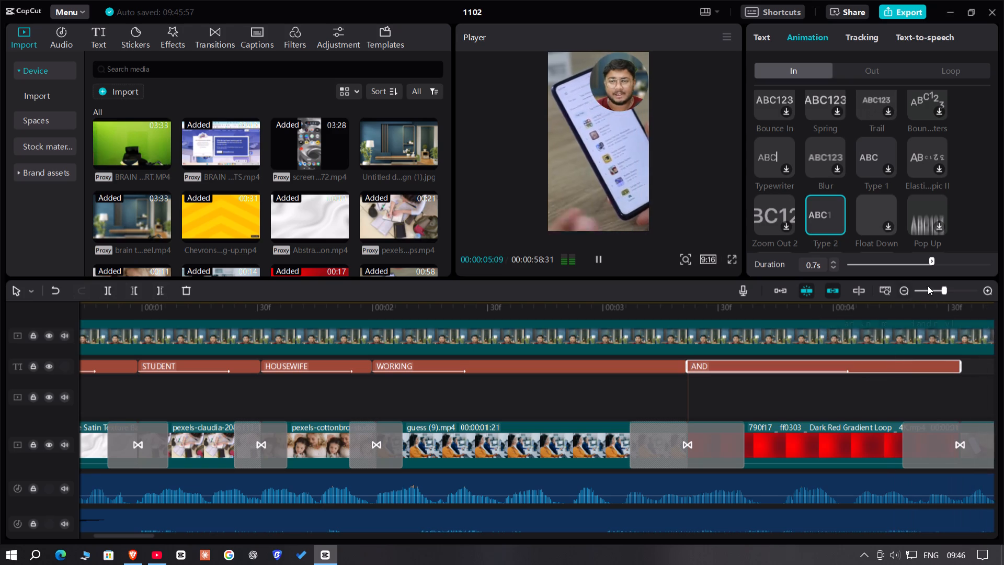
click(934, 292)
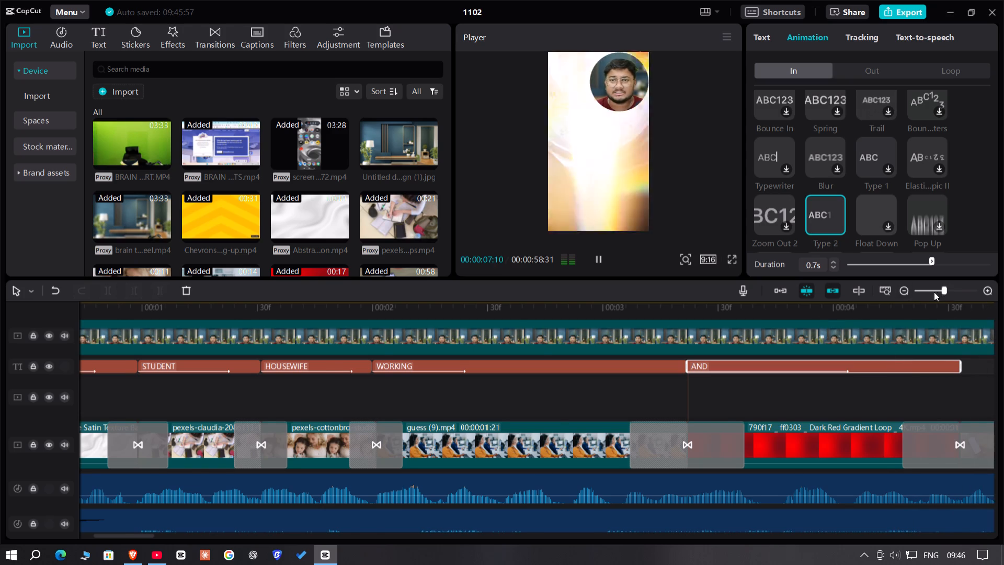
key(space)
click(560, 377)
drag(559, 376, 544, 377)
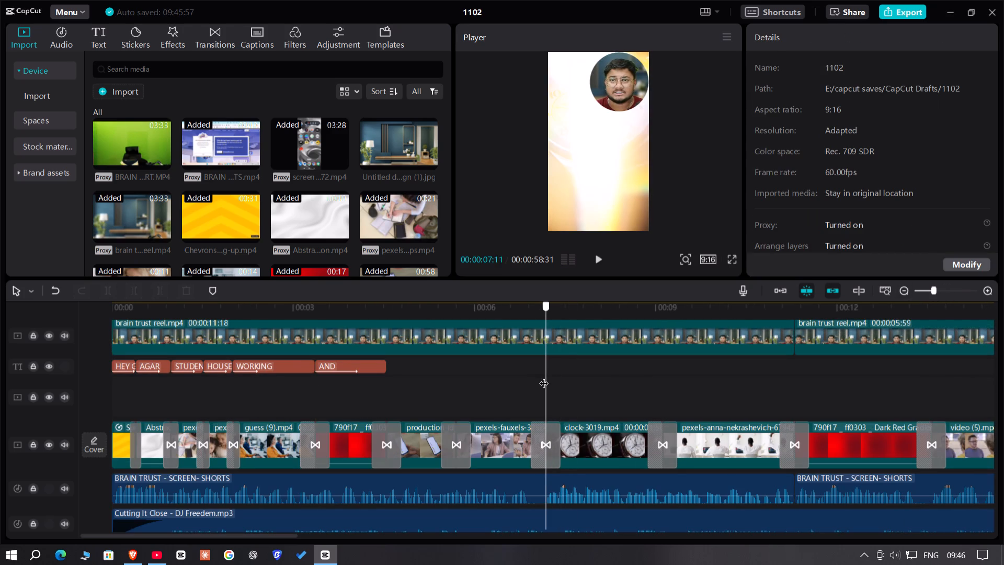
drag(544, 377, 547, 380)
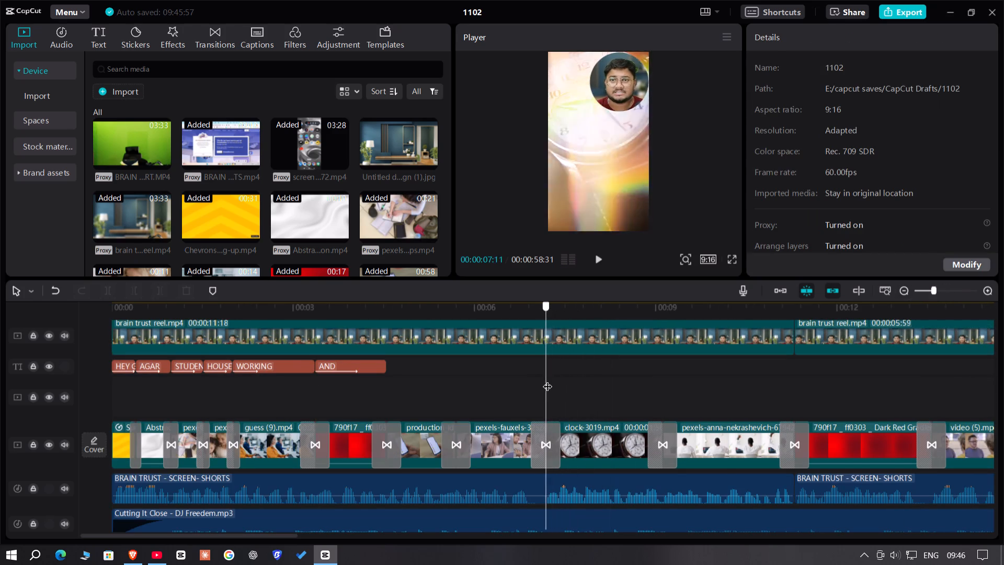
drag(547, 380, 547, 378)
key(space)
key(space)
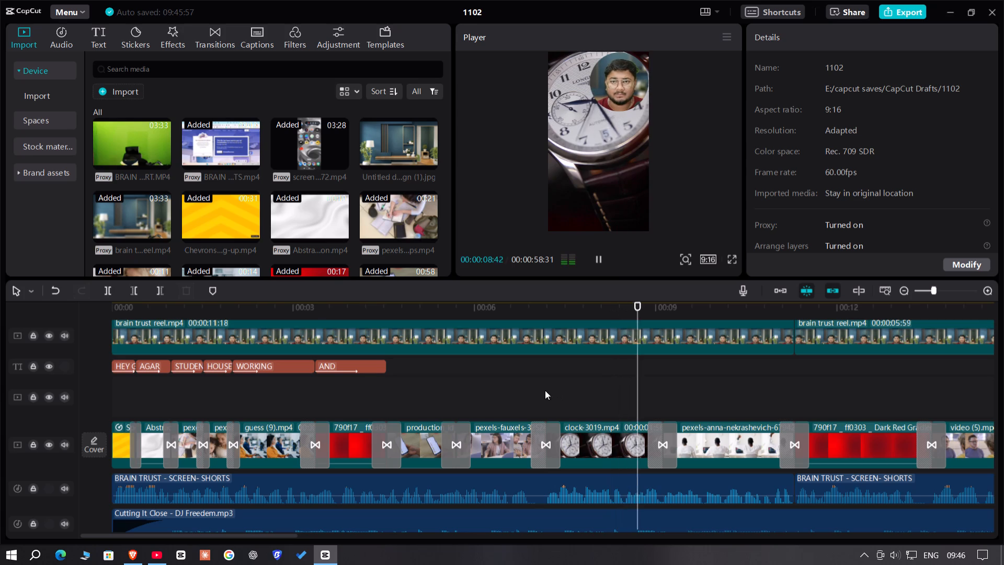
double_click(545, 390)
key(ctrl+v)
drag(577, 368, 643, 385)
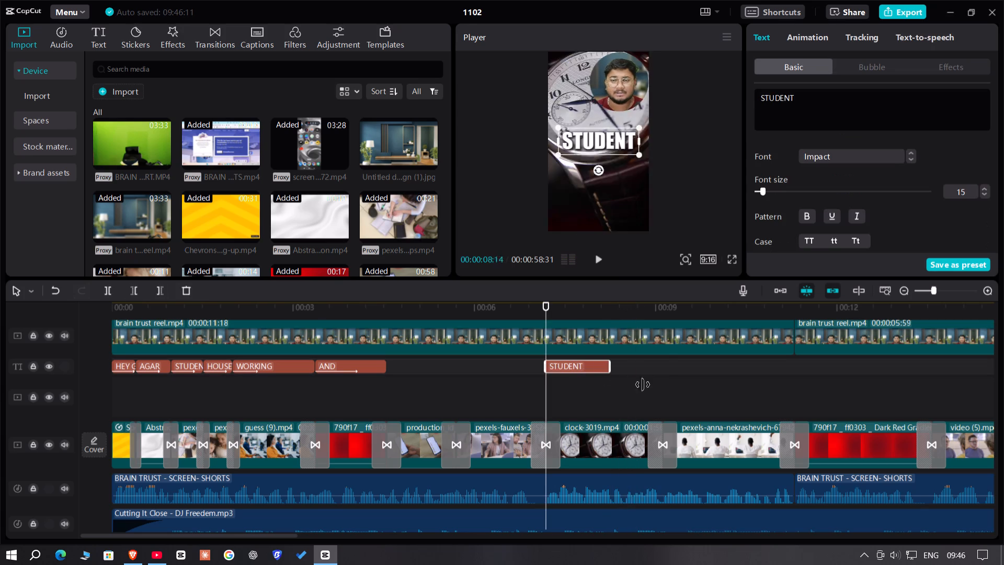
drag(643, 385, 658, 378)
Replace the pasted clip's text with 3-4 HOURS and FREE TIME on two lines.
drag(845, 115, 710, 97)
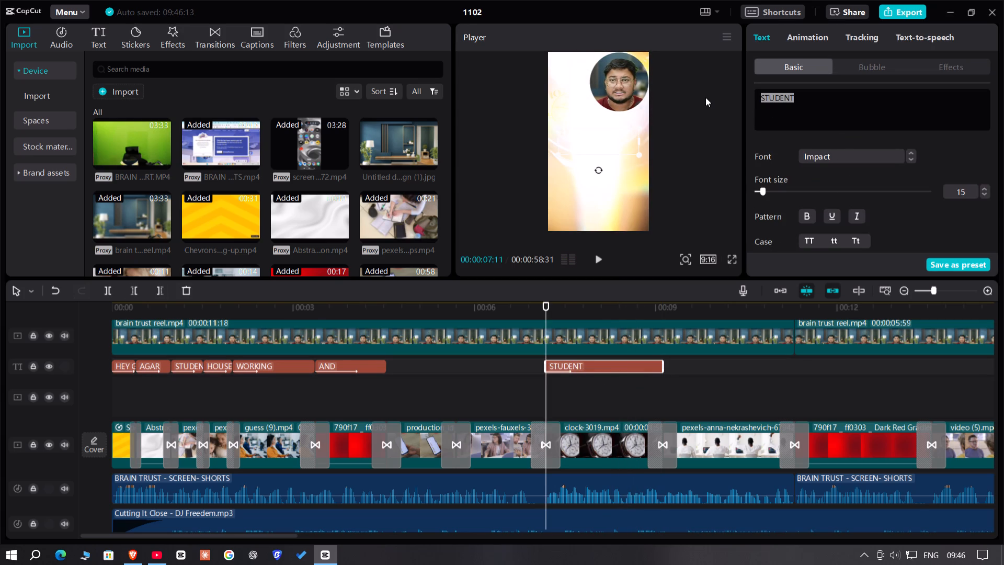
key(BackSpace)
text(3-4)
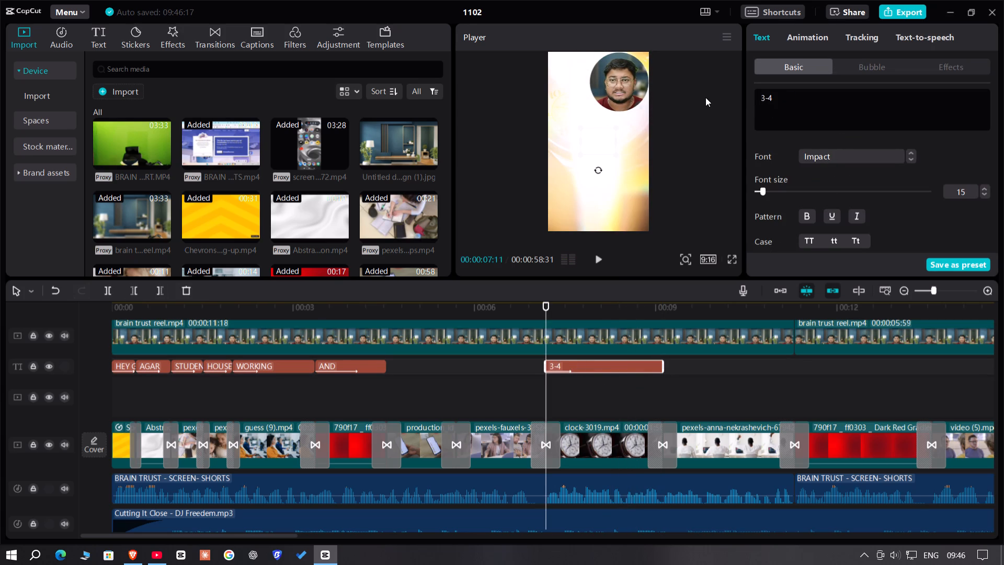
key(space)
text(HOURS)
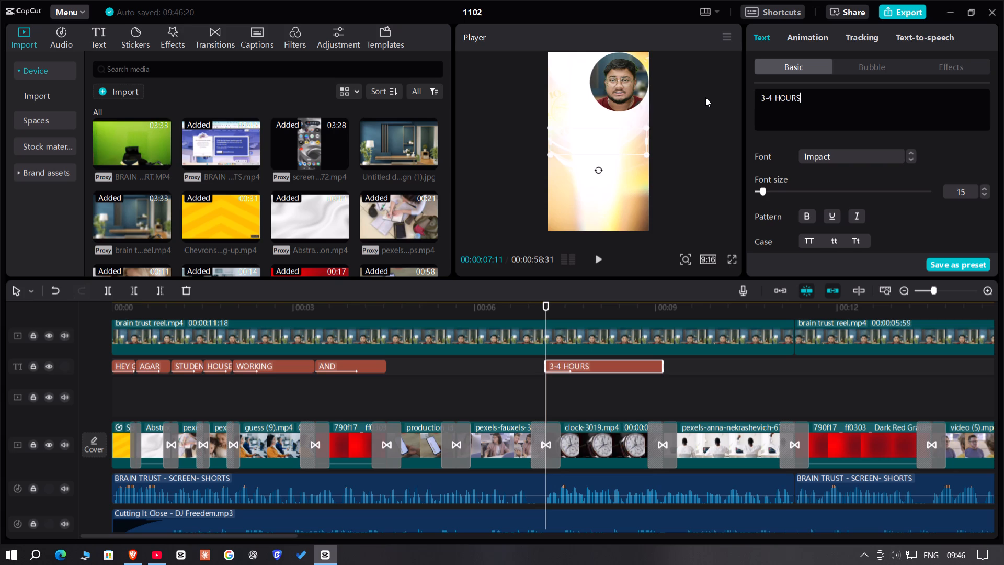
key(Return)
text(FREE TIME)
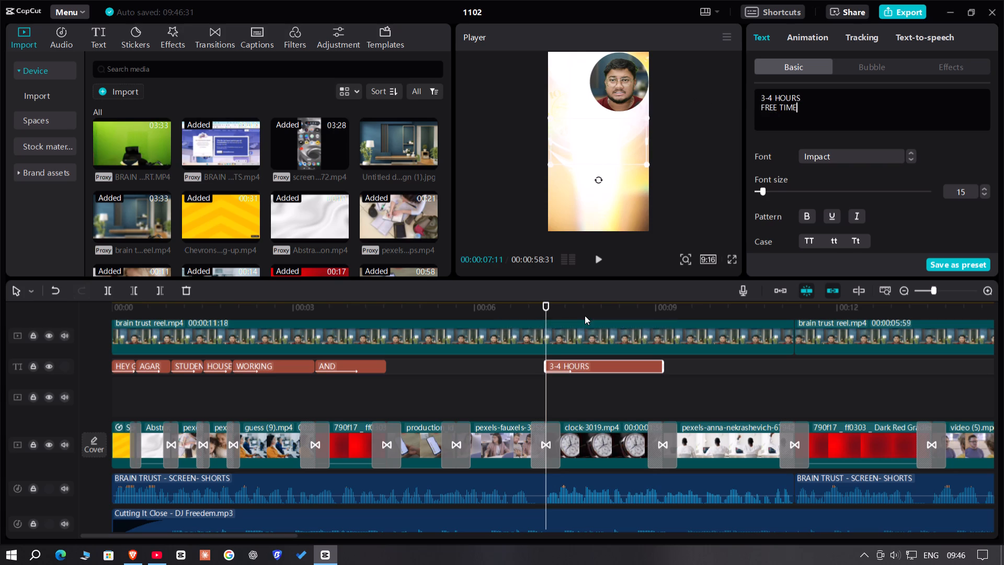
Scale the 3-4 HOURS FREE TIME caption down slightly in the frame, with the clock footage in view.
click(586, 312)
drag(646, 164, 636, 163)
Set only the FREE TIME line to font size 17 and colour it yellow, FFDD00.
drag(822, 110, 715, 106)
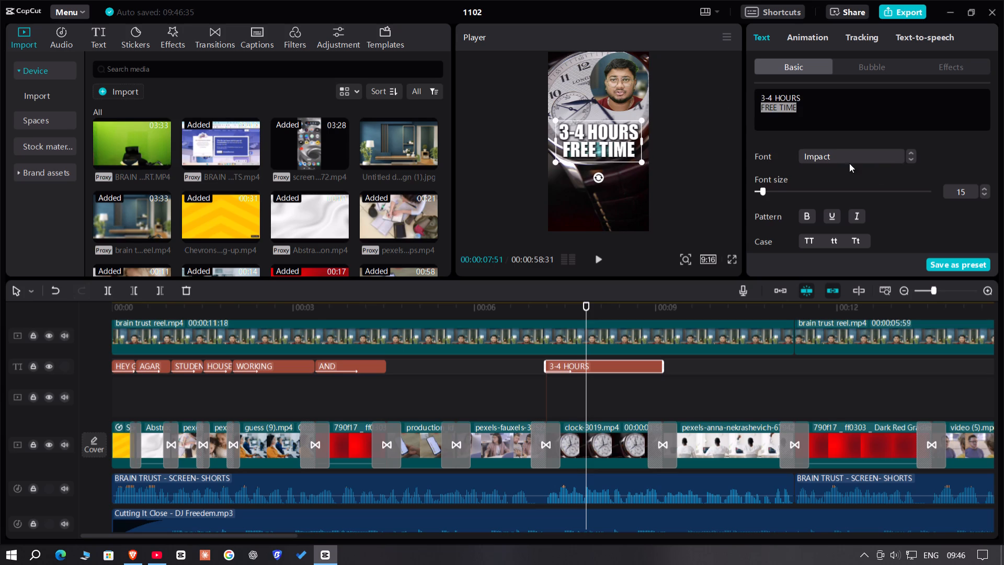
click(984, 187)
click(984, 187)
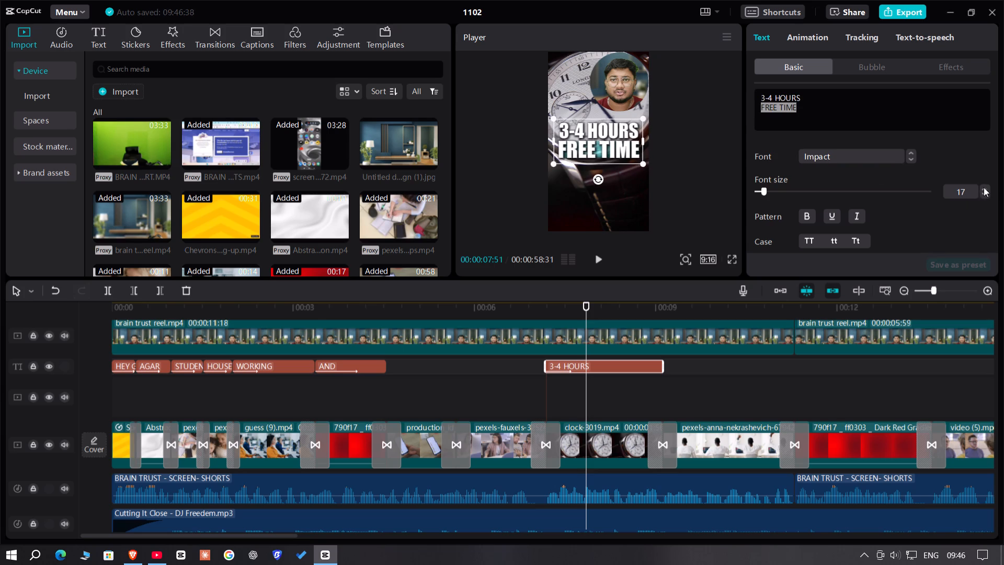
scroll(878, 211, down, 1)
click(847, 229)
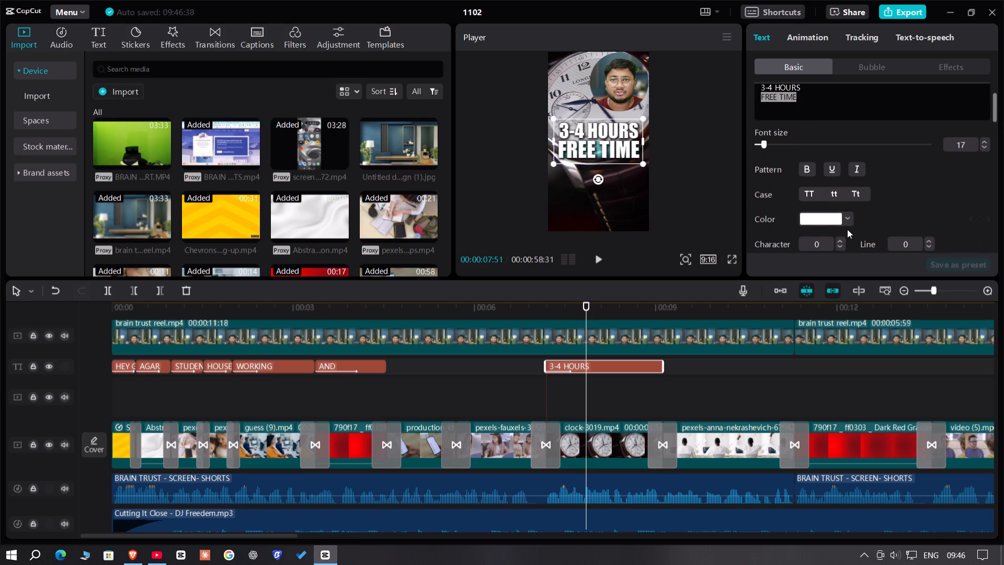
click(840, 218)
drag(822, 331, 814, 331)
drag(864, 269, 967, 196)
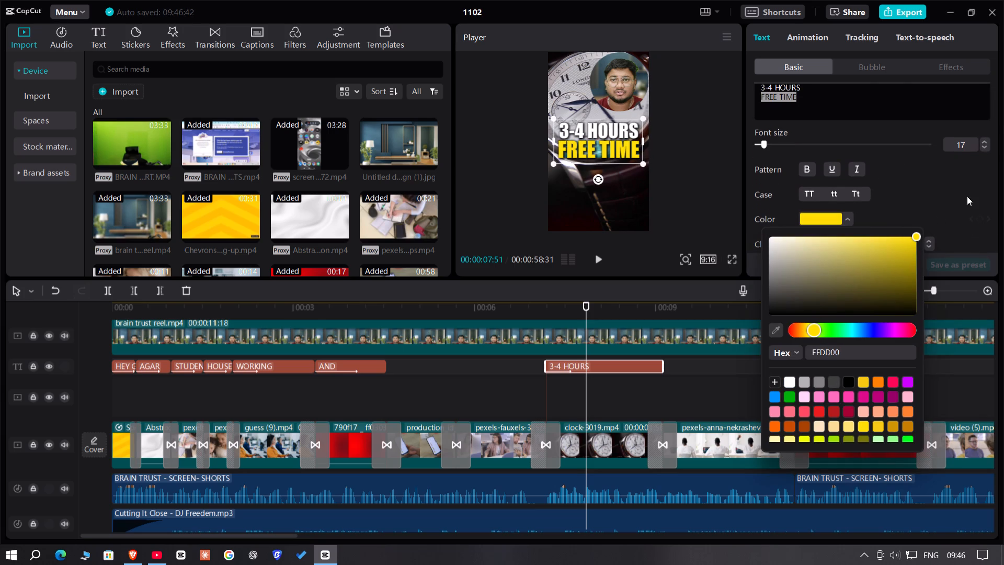
drag(967, 196, 972, 195)
Add a darkening vignette with a positive value to the clock-3019.mp4 clip.
click(603, 448)
scroll(837, 211, down, 3)
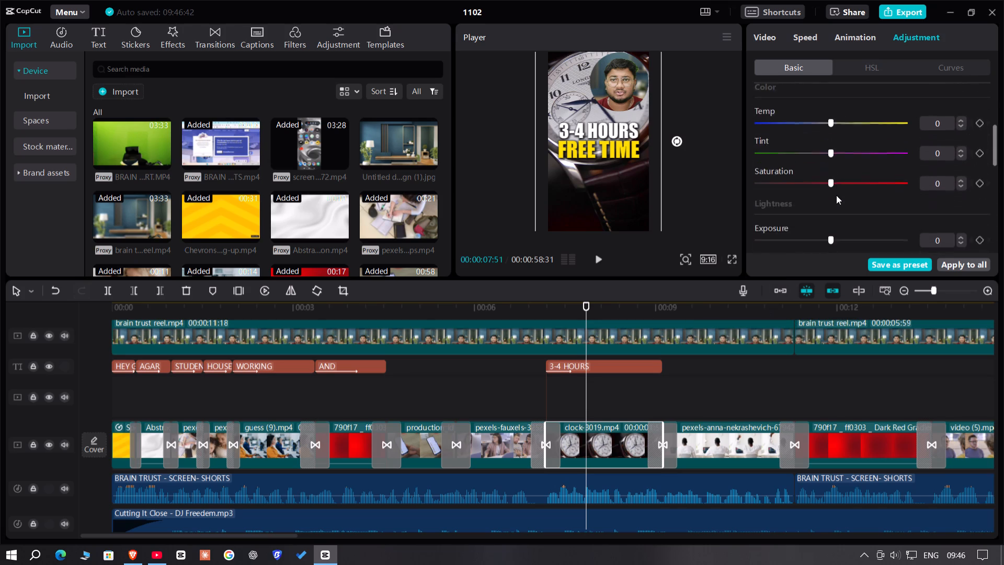
scroll(826, 192, down, 5)
click(805, 246)
drag(805, 246, 794, 246)
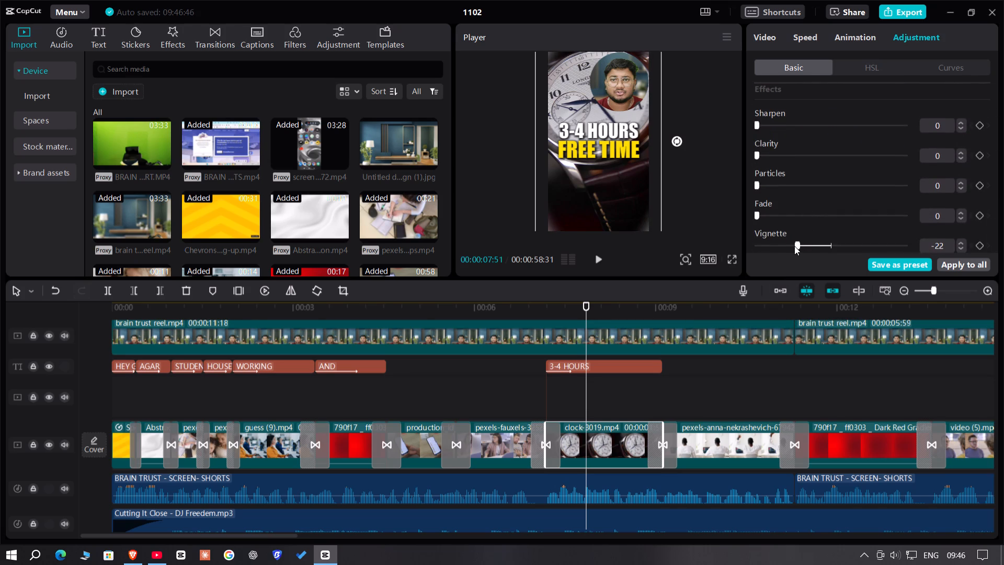
drag(794, 246, 896, 254)
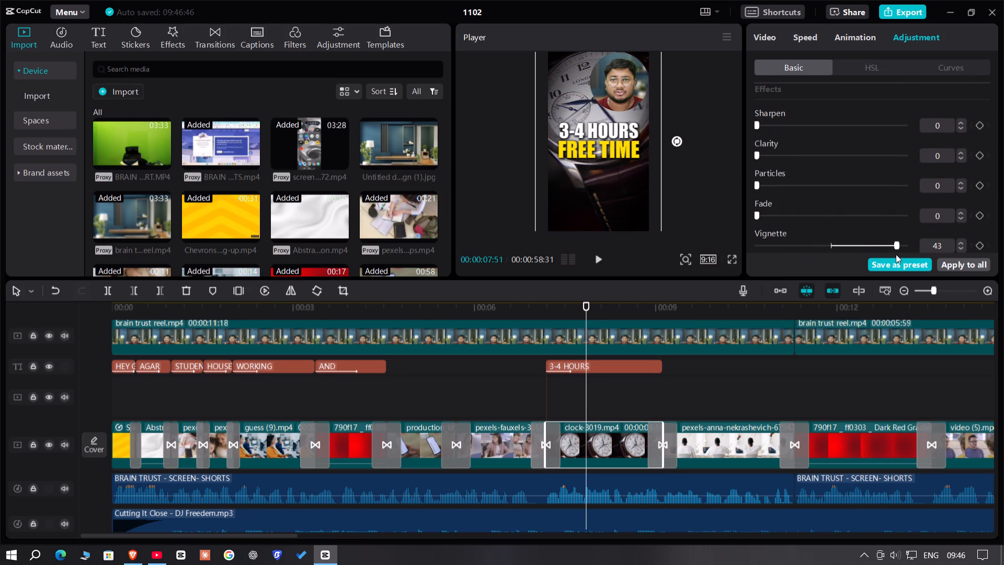
drag(896, 254, 885, 254)
Lower the opacity of the clock-3019.mp4 clip to darken the footage behind the caption.
scroll(839, 179, up, 5)
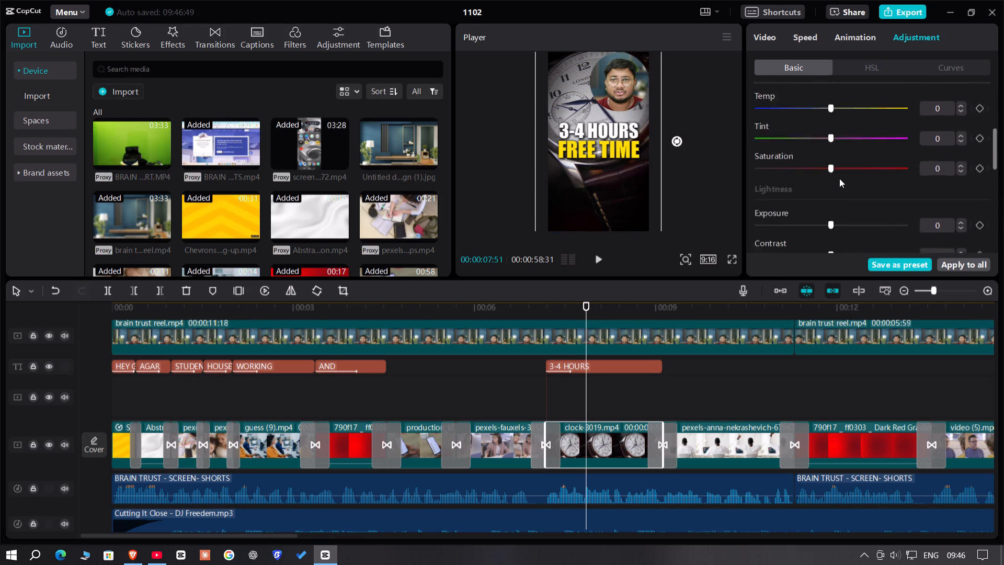
scroll(839, 178, down, 5)
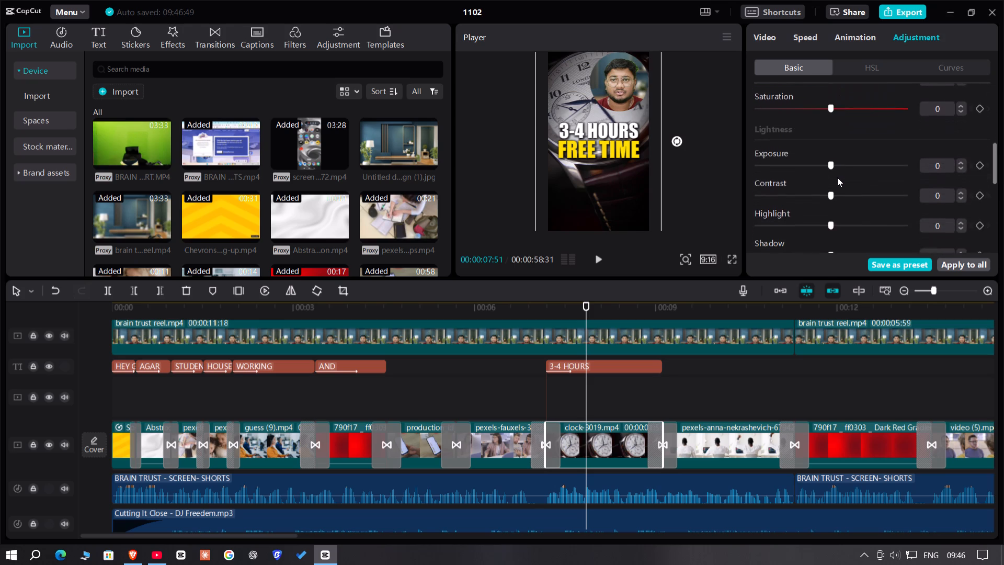
scroll(836, 177, down, 2)
scroll(836, 177, up, 1)
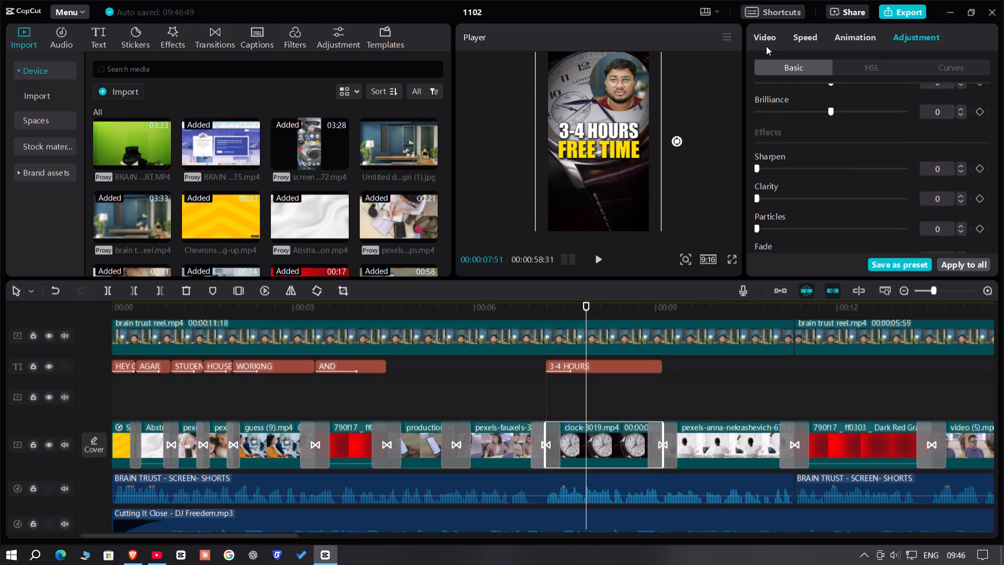
click(764, 42)
scroll(813, 128, down, 2)
double_click(857, 146)
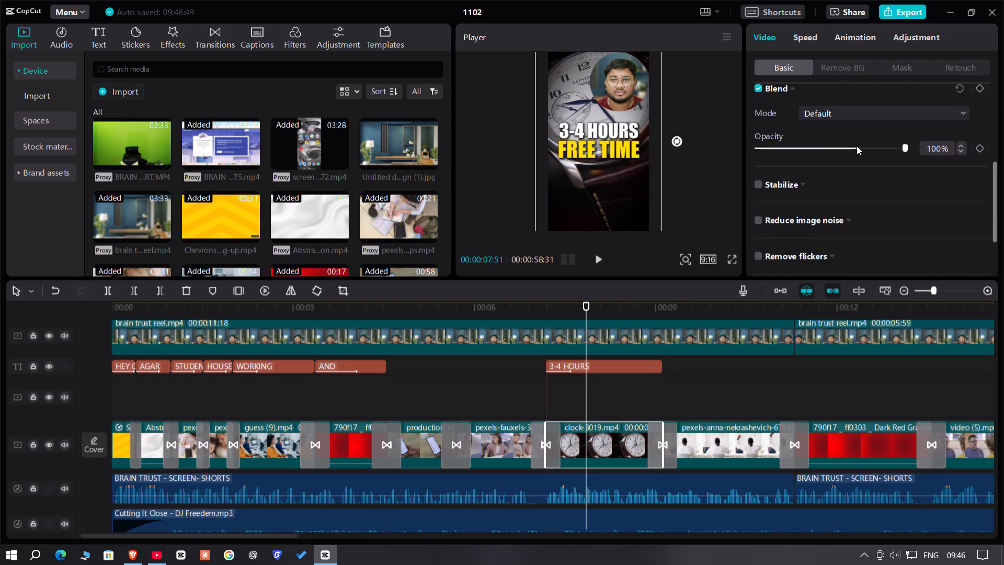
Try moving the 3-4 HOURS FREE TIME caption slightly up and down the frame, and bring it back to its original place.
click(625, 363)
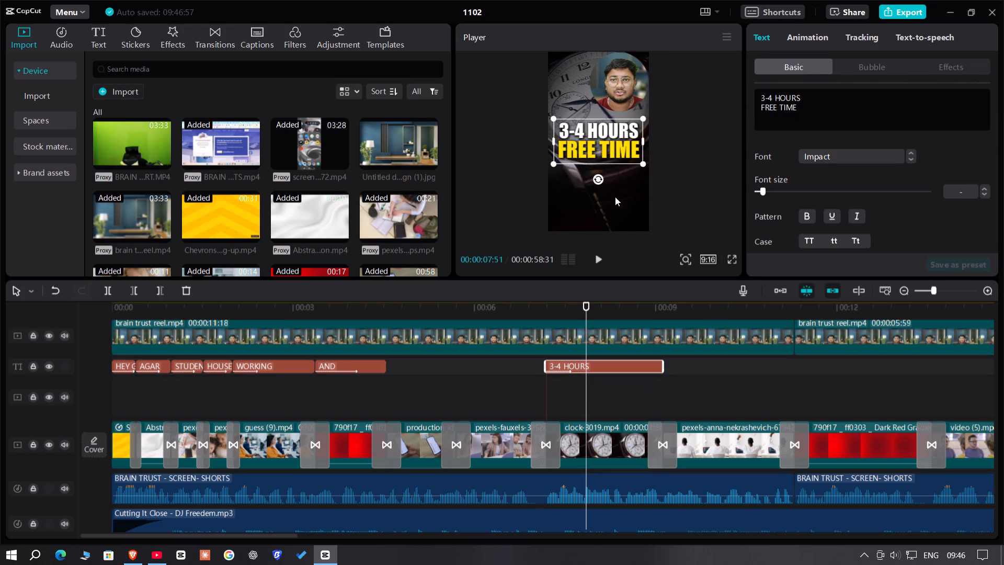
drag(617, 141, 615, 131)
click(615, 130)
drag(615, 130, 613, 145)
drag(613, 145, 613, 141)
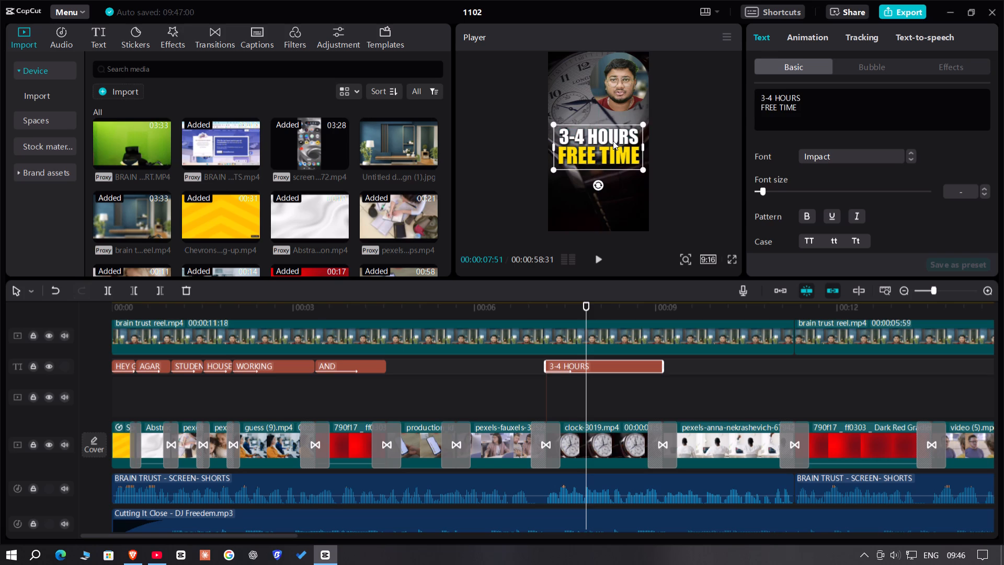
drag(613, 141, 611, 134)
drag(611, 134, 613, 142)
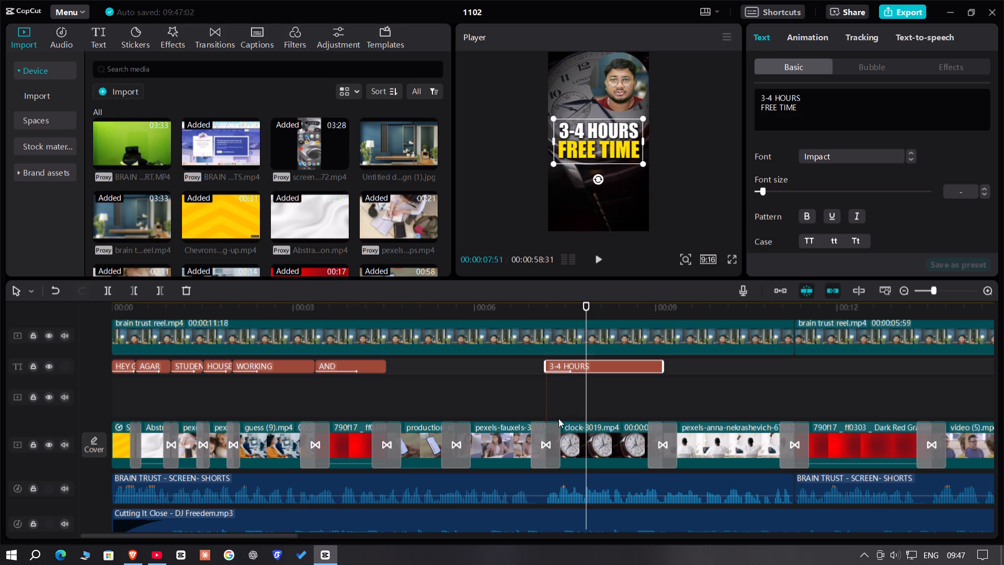
Play the short on from the 3-4 HOURS FREE TIME caption to review the speech up to the second dark red background clip.
click(510, 391)
key(space)
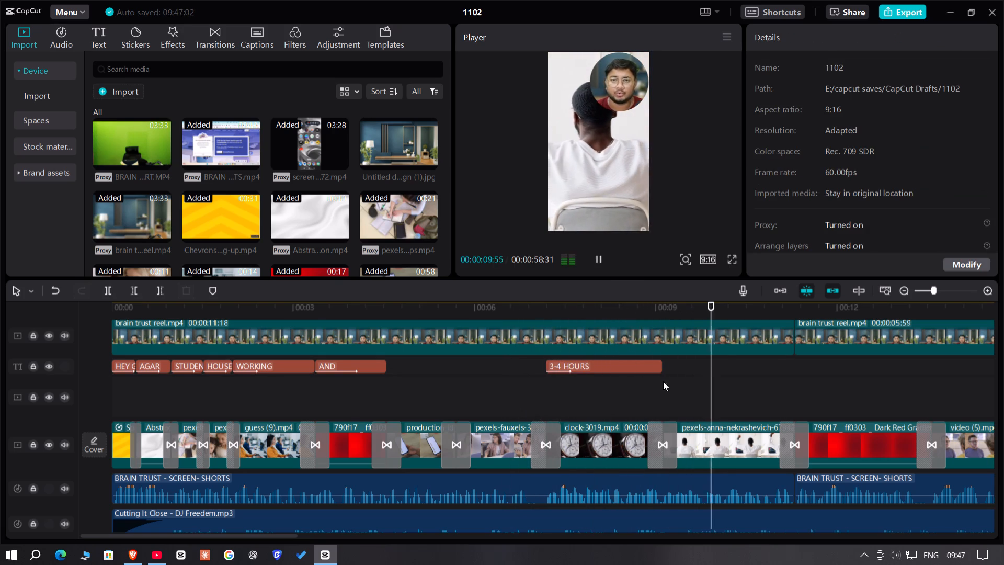
drag(204, 535, 249, 550)
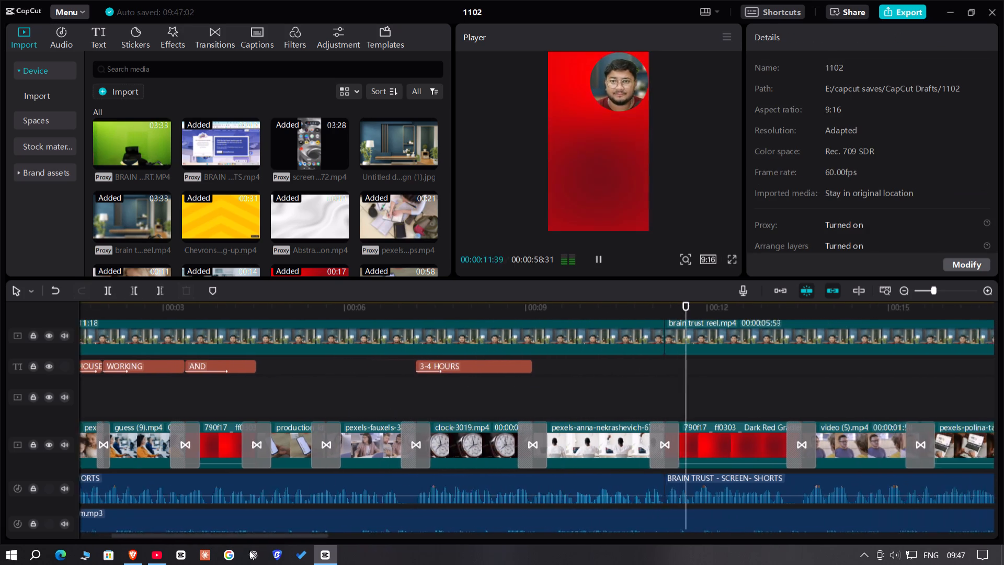
drag(249, 550, 310, 551)
key(space)
click(357, 382)
drag(357, 382, 346, 381)
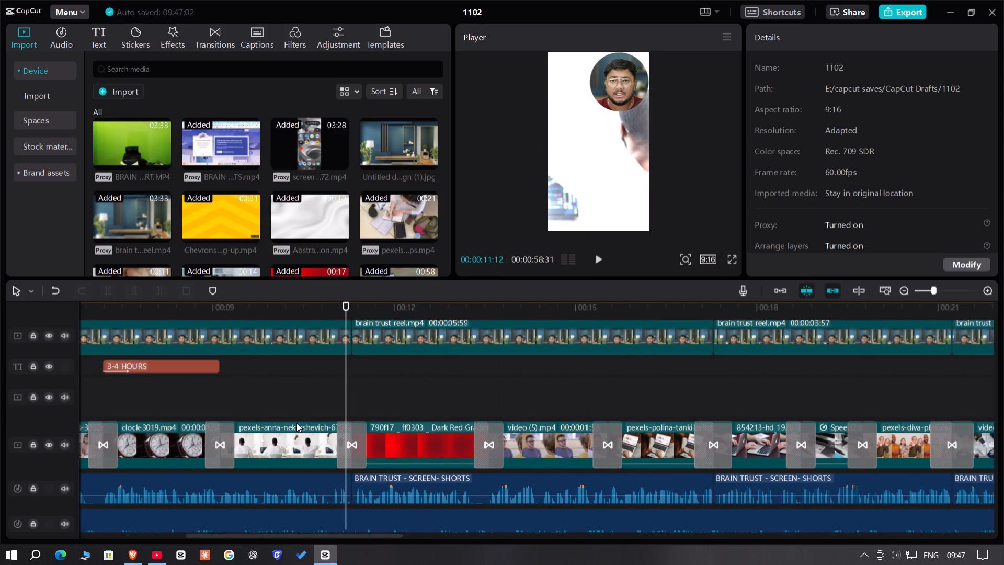
Switch to Brave and open the Canva home page in a new tab.
click(131, 555)
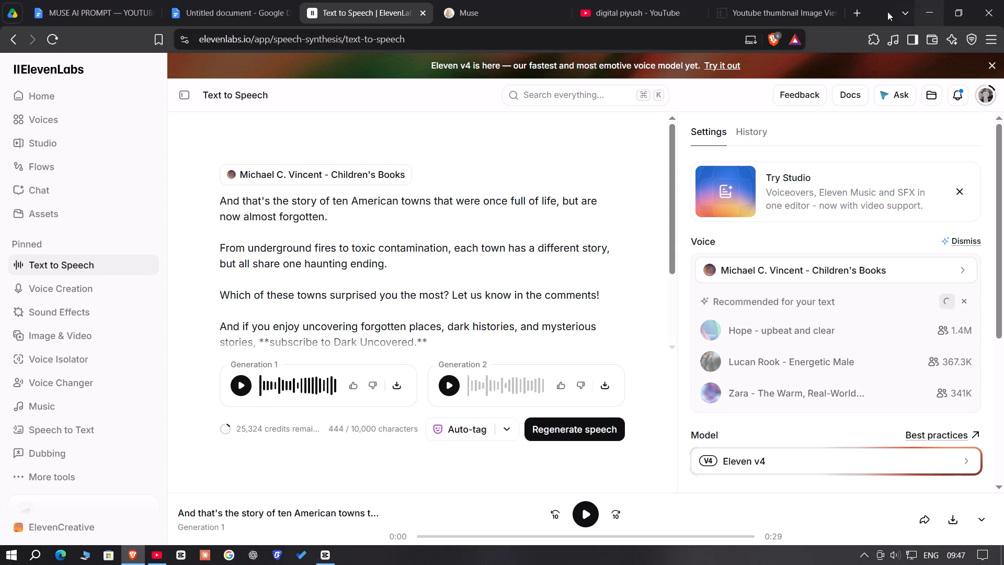
click(853, 9)
click(489, 201)
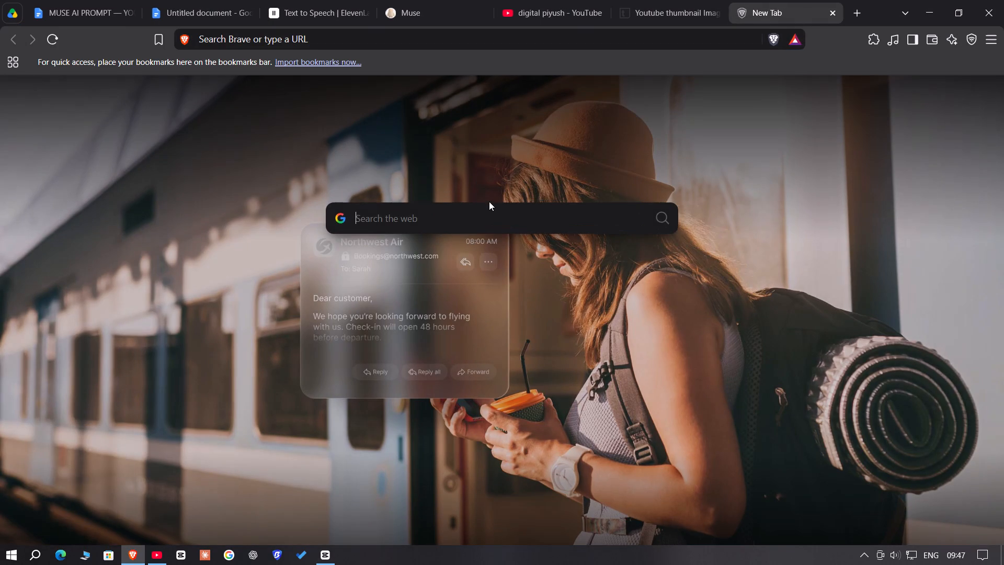
text(CAN)
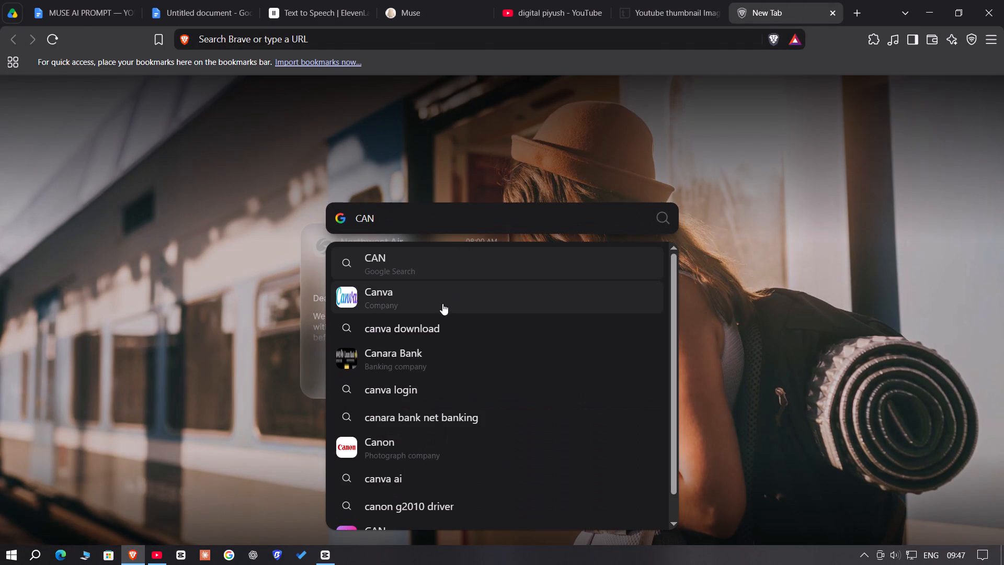
click(442, 303)
click(168, 202)
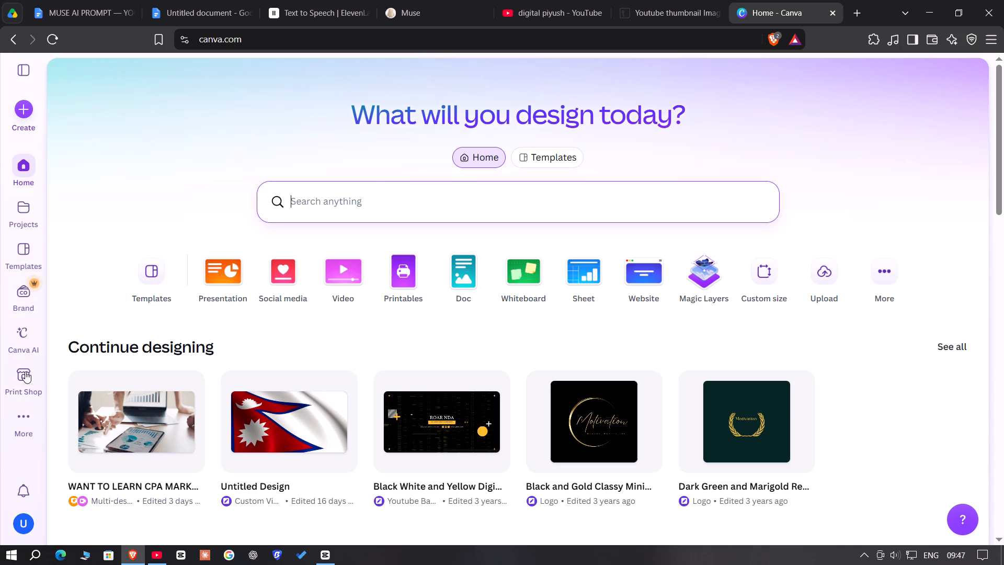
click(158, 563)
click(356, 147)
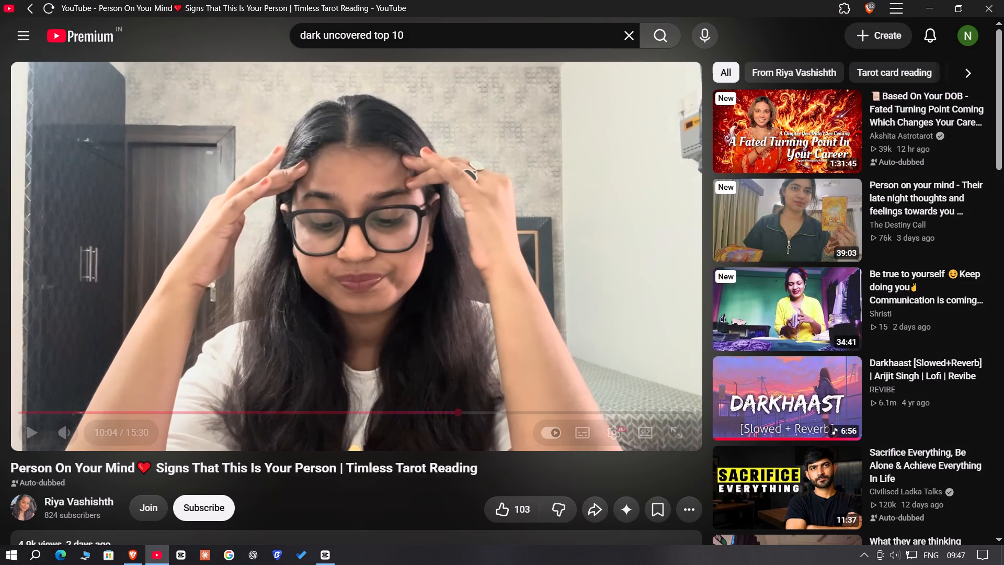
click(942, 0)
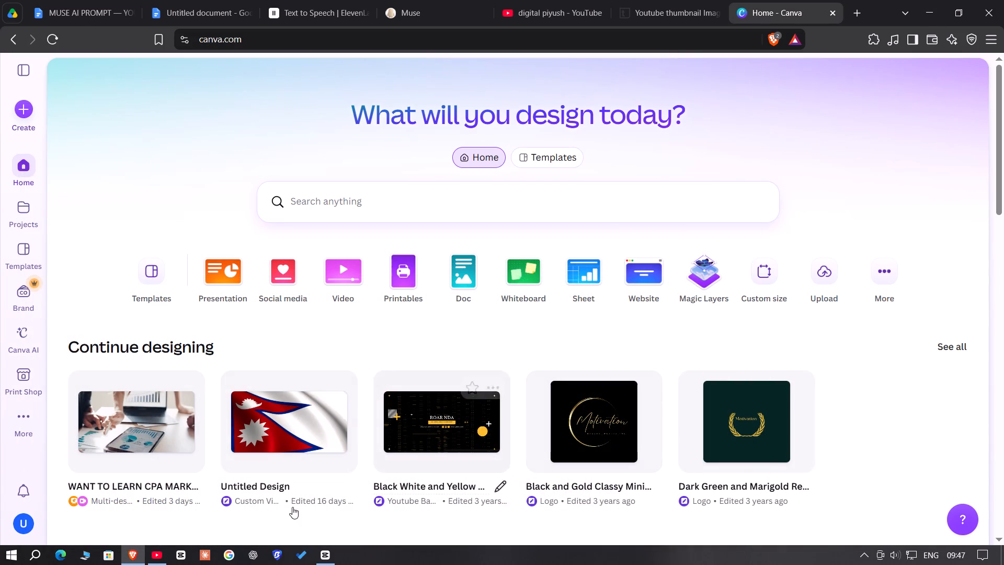
Return to CapCut and replay the footage around the start of the second dark red background clip to check the speech there.
click(332, 555)
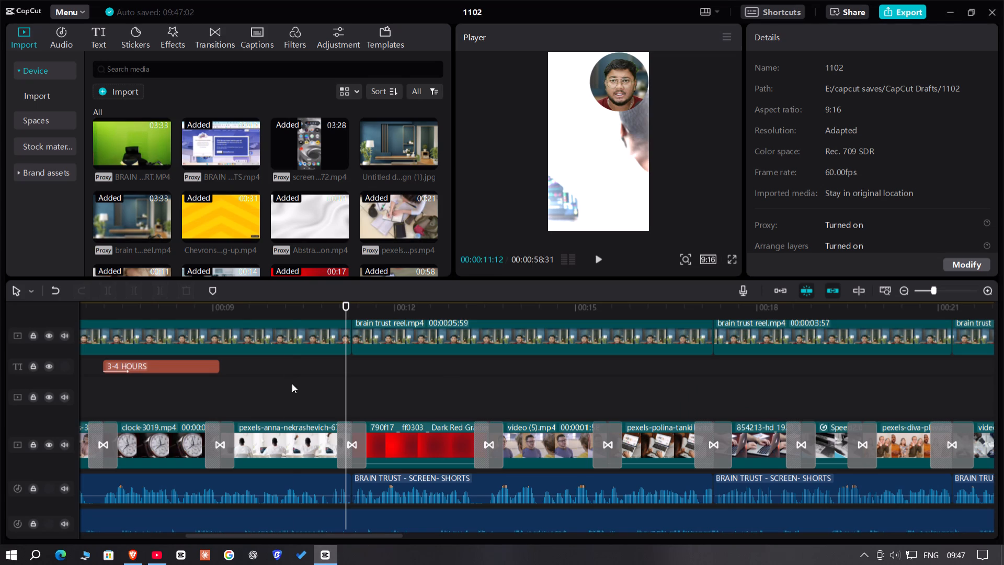
click(292, 383)
drag(292, 383, 156, 413)
key(space)
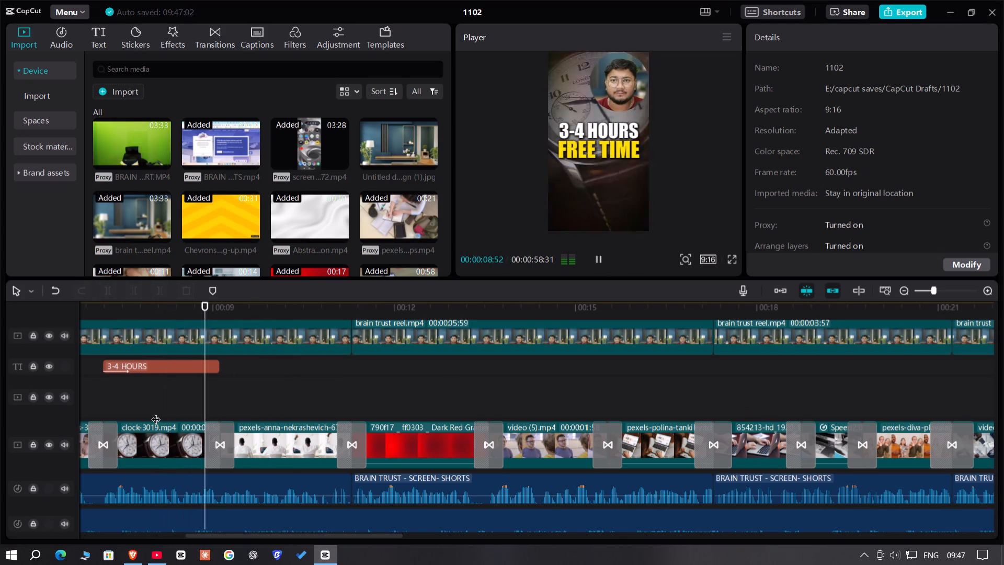
key(space)
click(331, 404)
click(333, 393)
drag(333, 393, 353, 403)
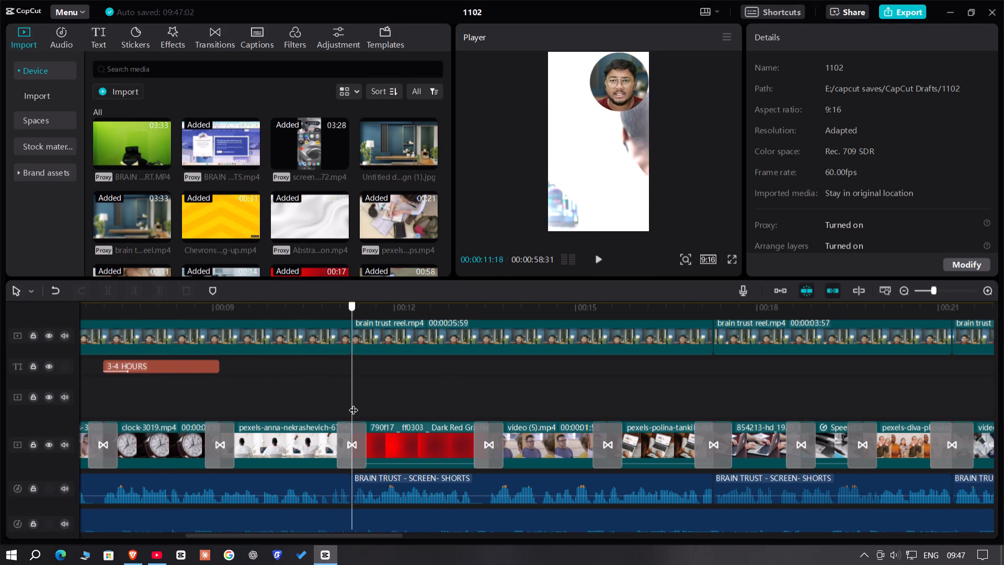
drag(353, 403, 355, 404)
key(space)
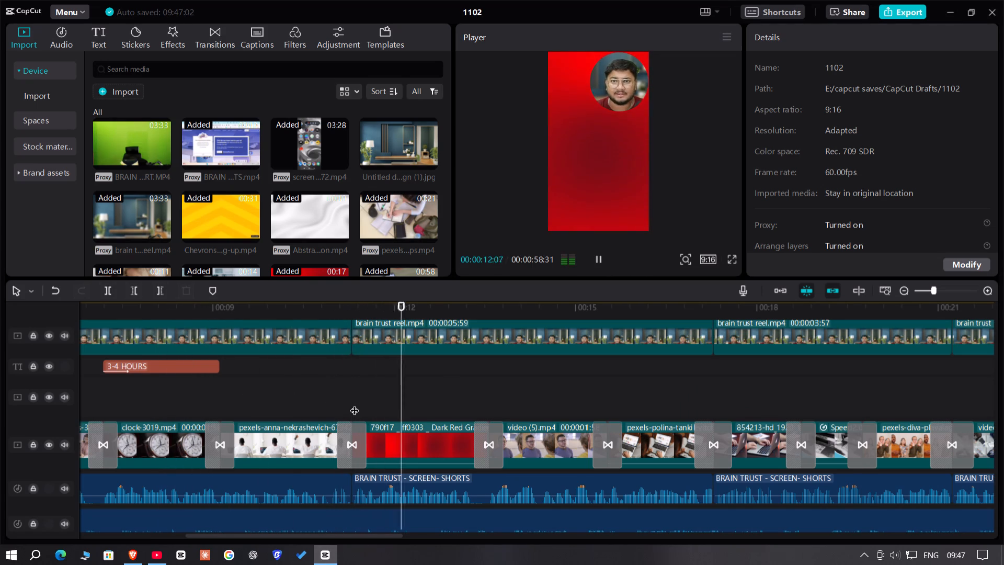
key(space)
click(355, 401)
drag(355, 400, 244, 411)
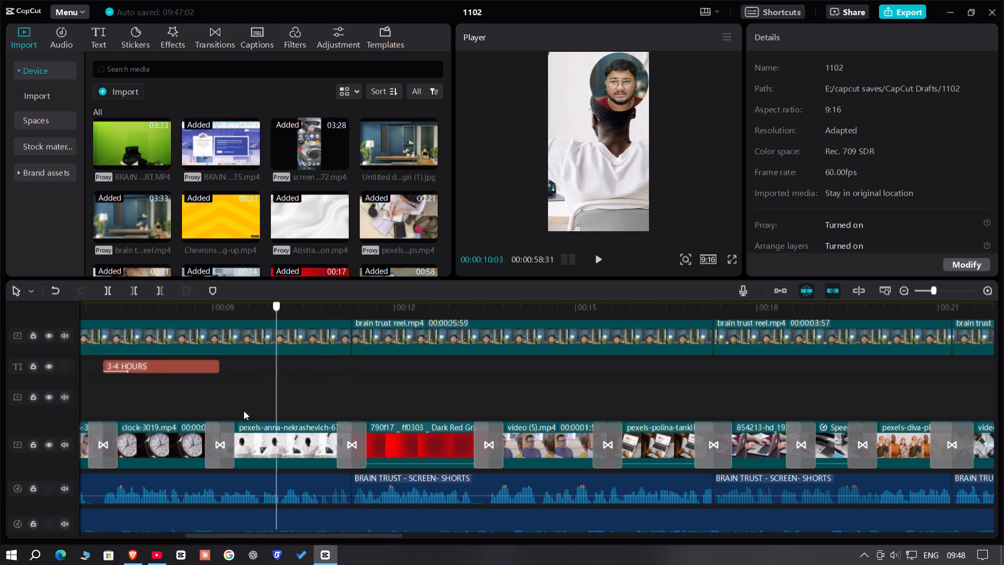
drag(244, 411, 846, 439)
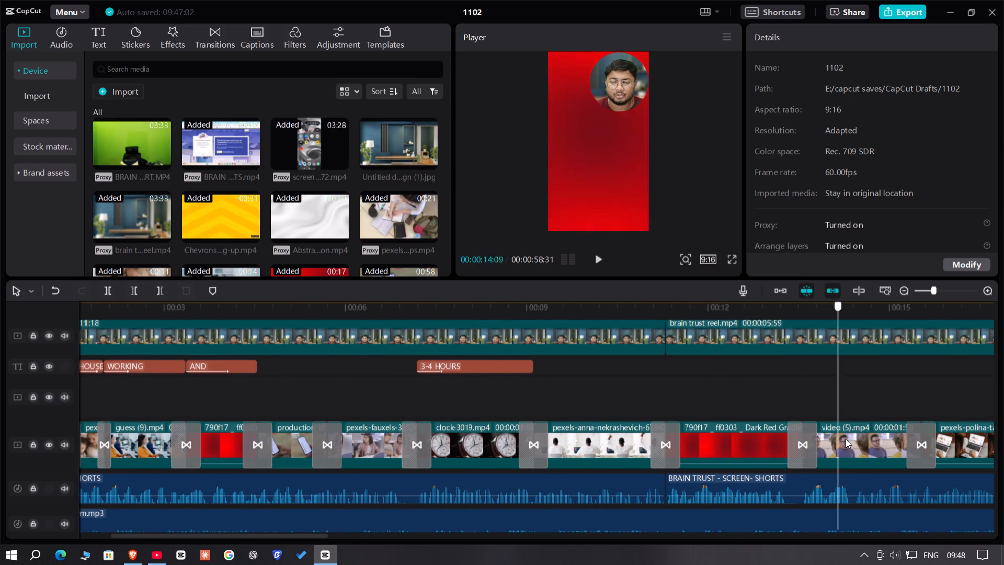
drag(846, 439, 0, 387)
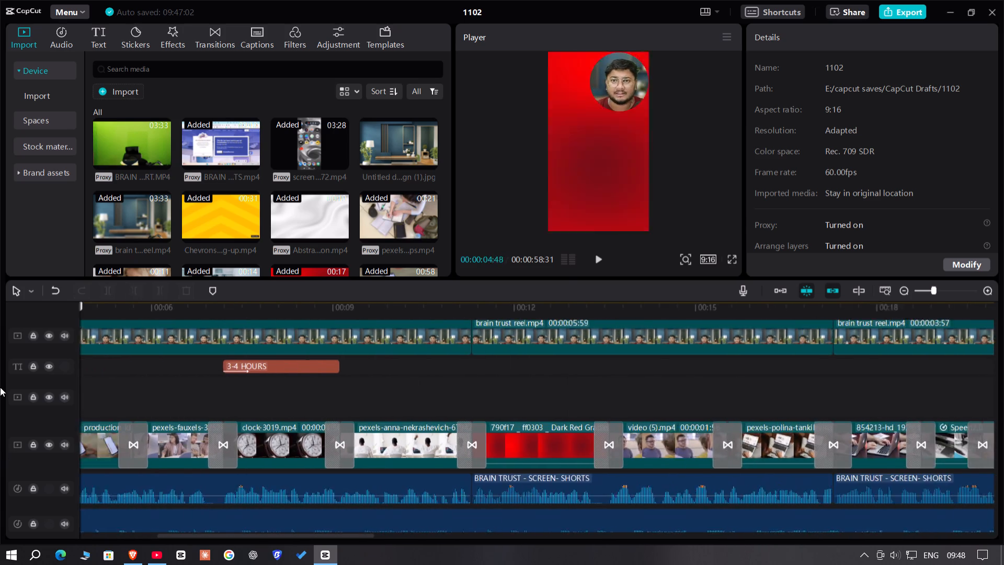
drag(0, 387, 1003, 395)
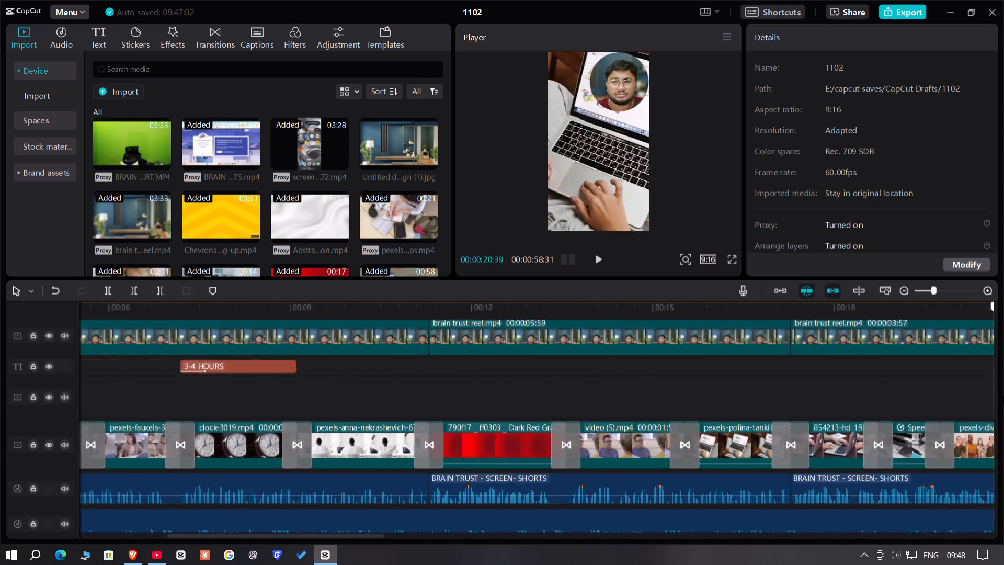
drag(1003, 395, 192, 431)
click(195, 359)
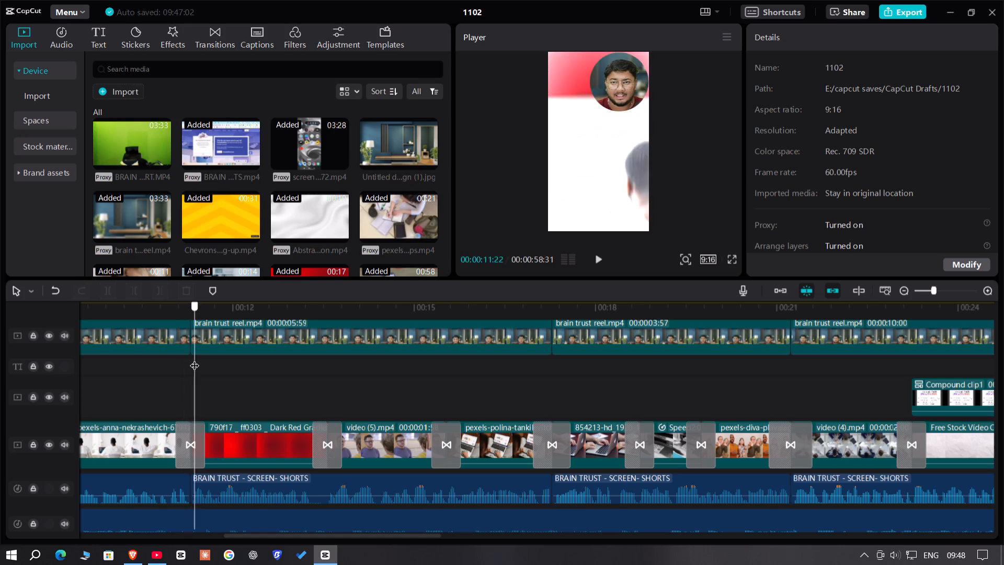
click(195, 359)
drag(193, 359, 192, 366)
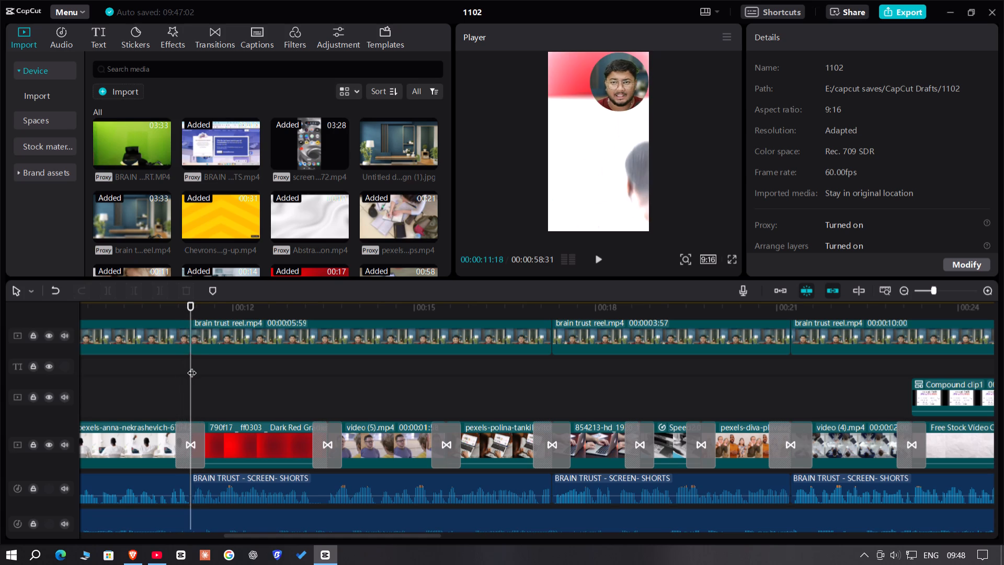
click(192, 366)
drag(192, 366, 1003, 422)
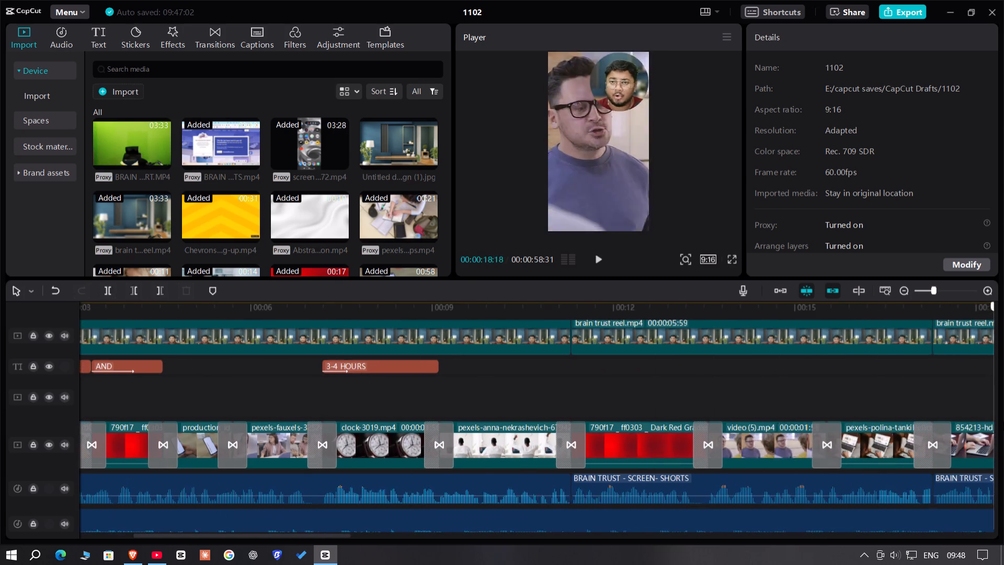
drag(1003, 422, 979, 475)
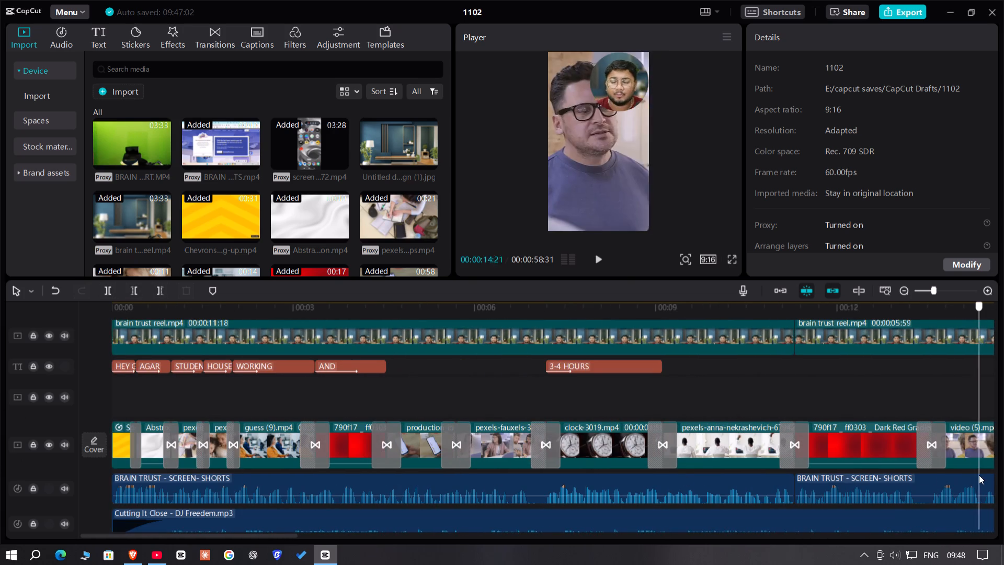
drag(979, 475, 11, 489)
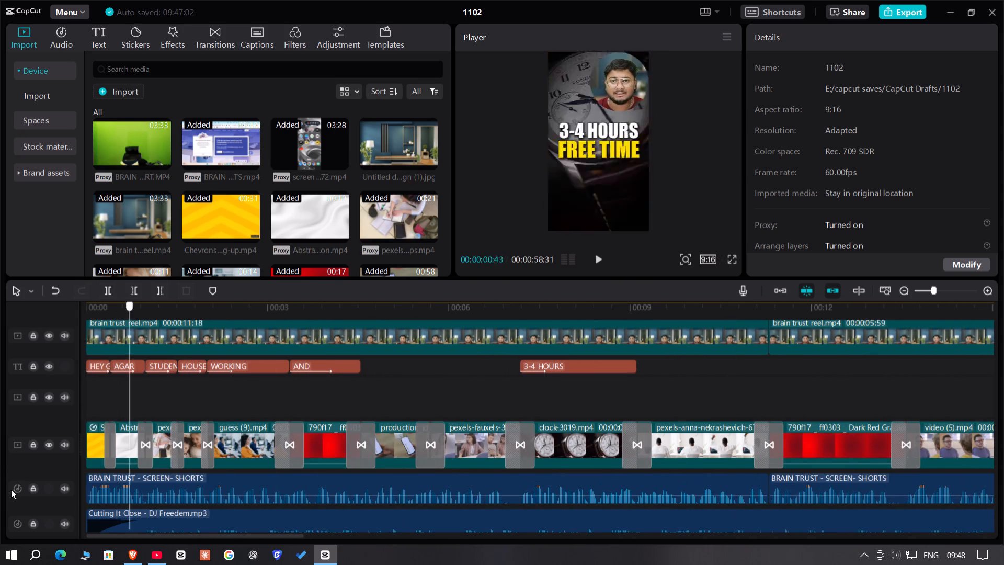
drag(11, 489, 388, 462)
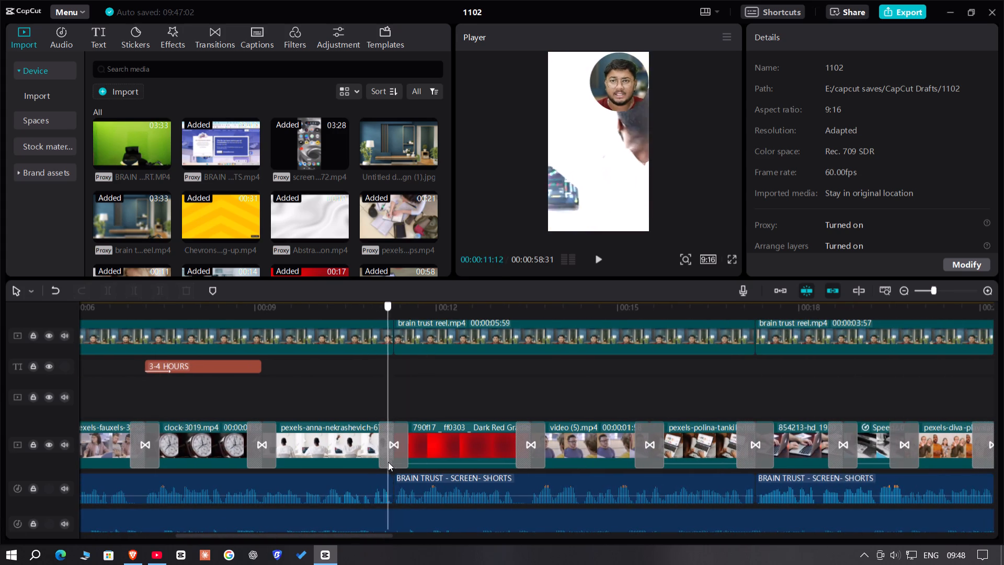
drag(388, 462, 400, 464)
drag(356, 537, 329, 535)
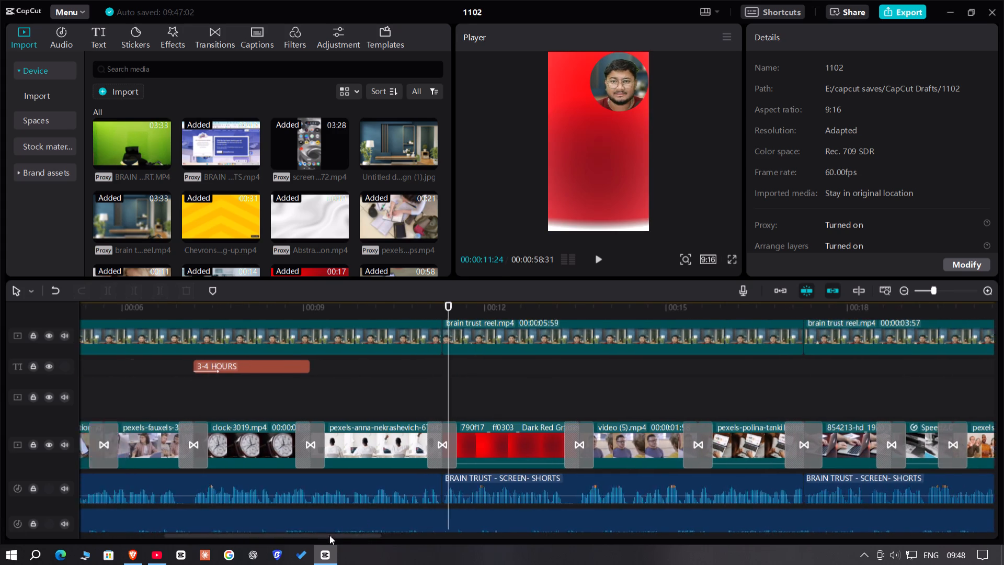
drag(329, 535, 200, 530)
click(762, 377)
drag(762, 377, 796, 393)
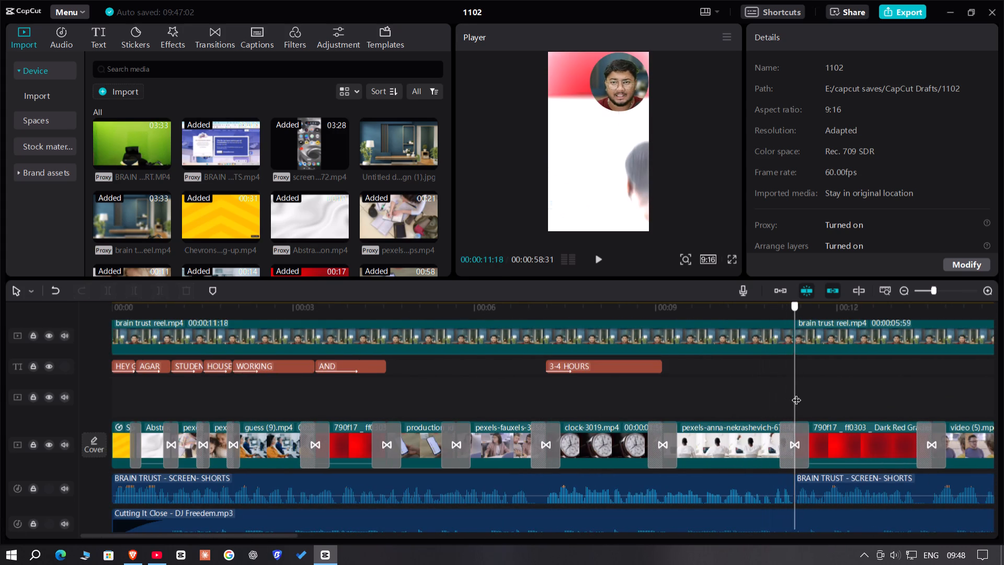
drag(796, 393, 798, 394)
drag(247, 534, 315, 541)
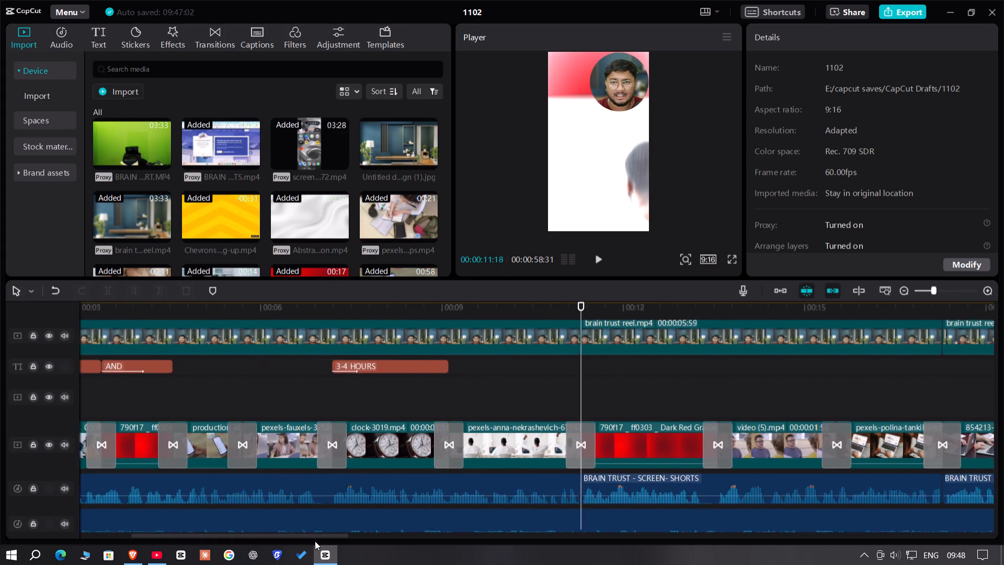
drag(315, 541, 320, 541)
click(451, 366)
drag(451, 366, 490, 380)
Paste the copied STUDENT caption at 00:00:11:18 and extend it to the transition between the dark red background and video (5).mp4, then preview it.
click(334, 382)
drag(334, 382, 495, 405)
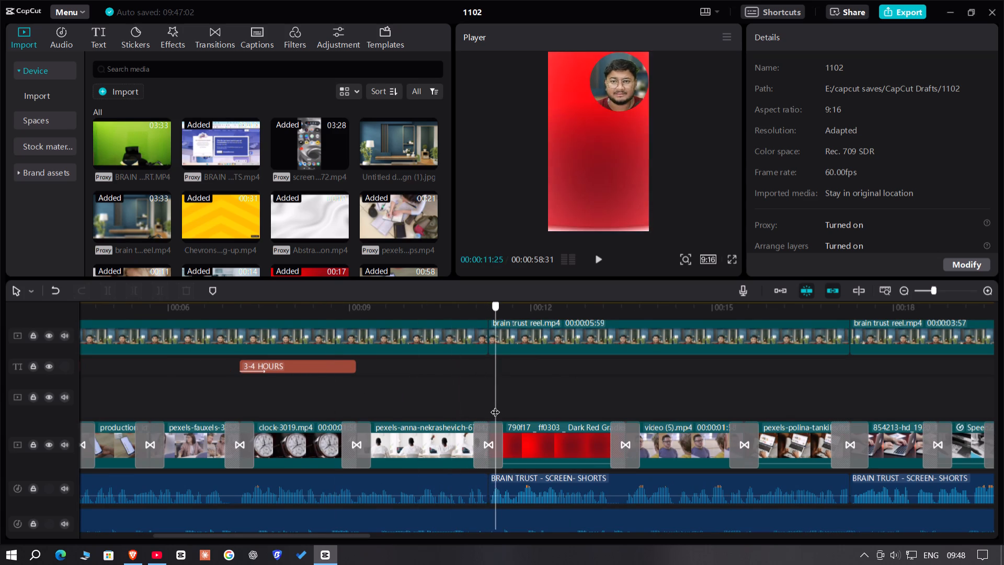
drag(495, 405, 487, 406)
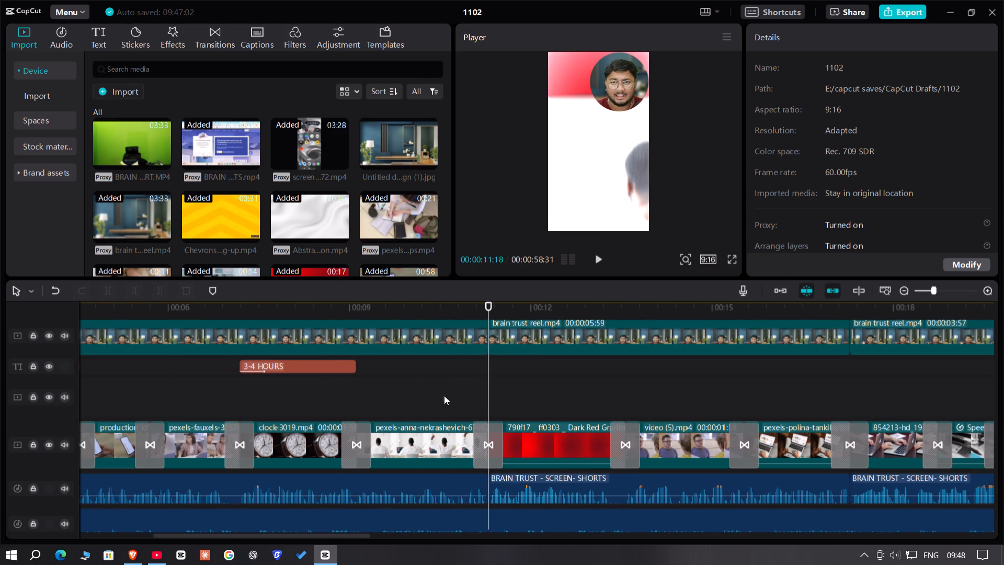
click(427, 392)
drag(427, 392, 486, 432)
key(space)
key(space)
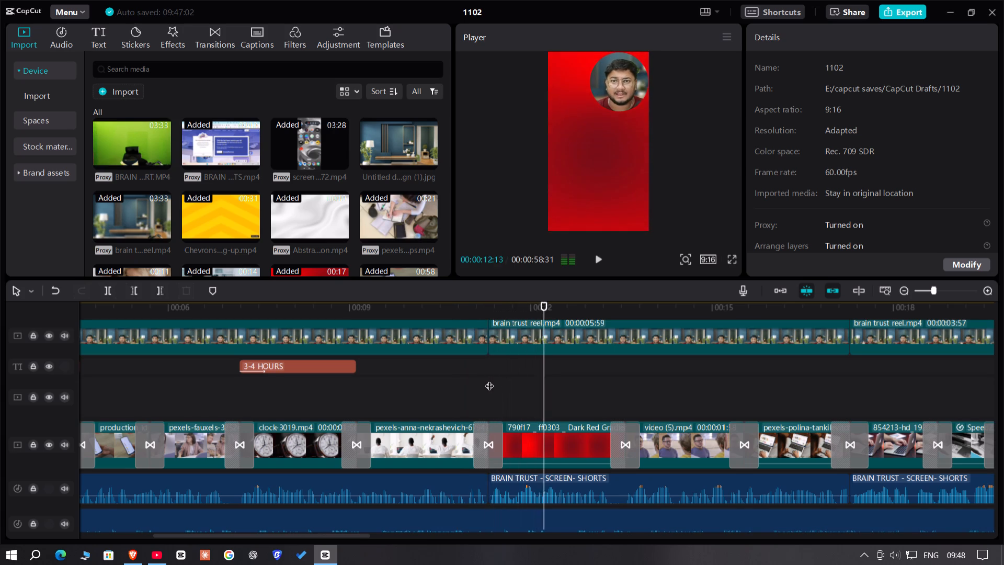
double_click(489, 379)
key(ctrl+v)
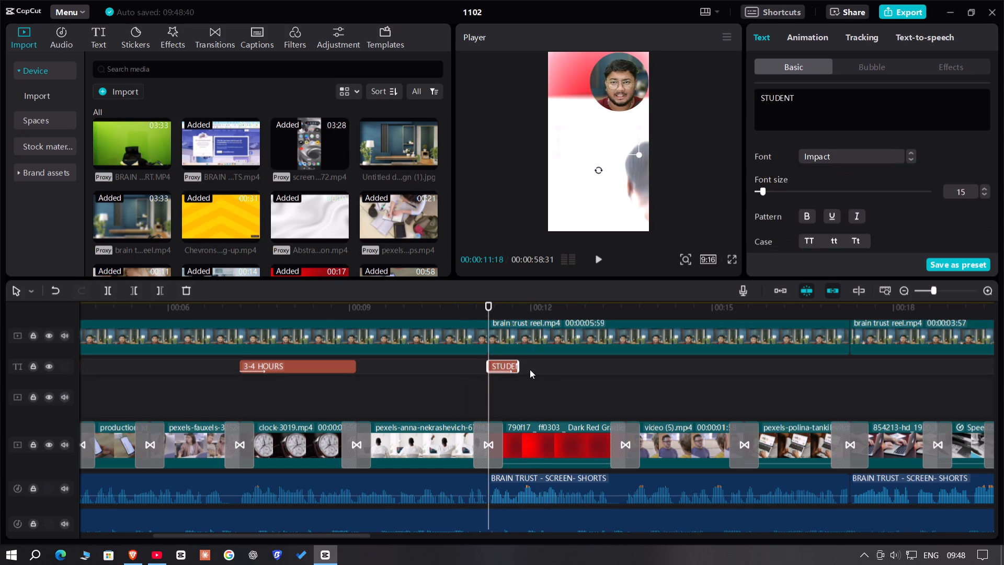
drag(520, 369, 625, 393)
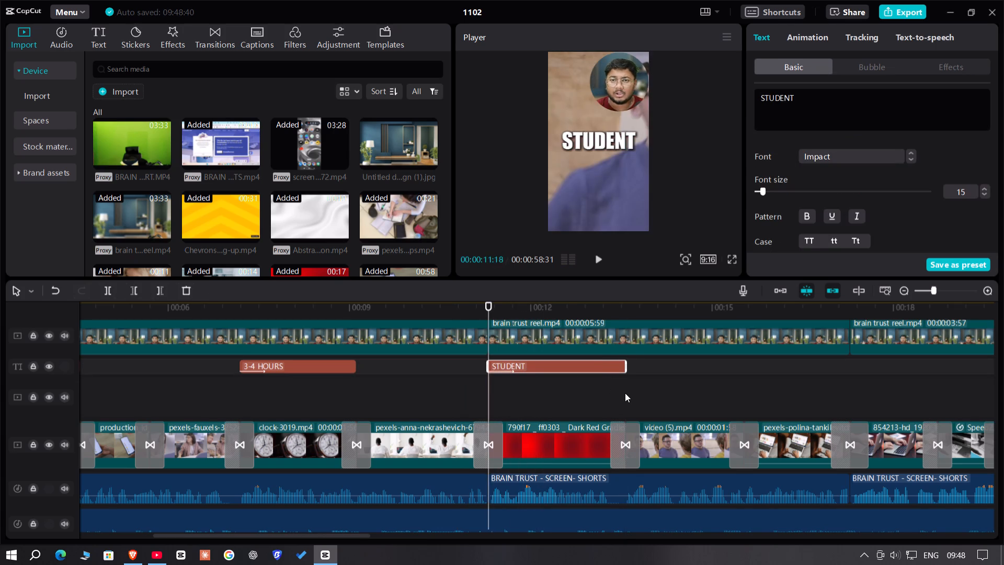
key(space)
key(space)
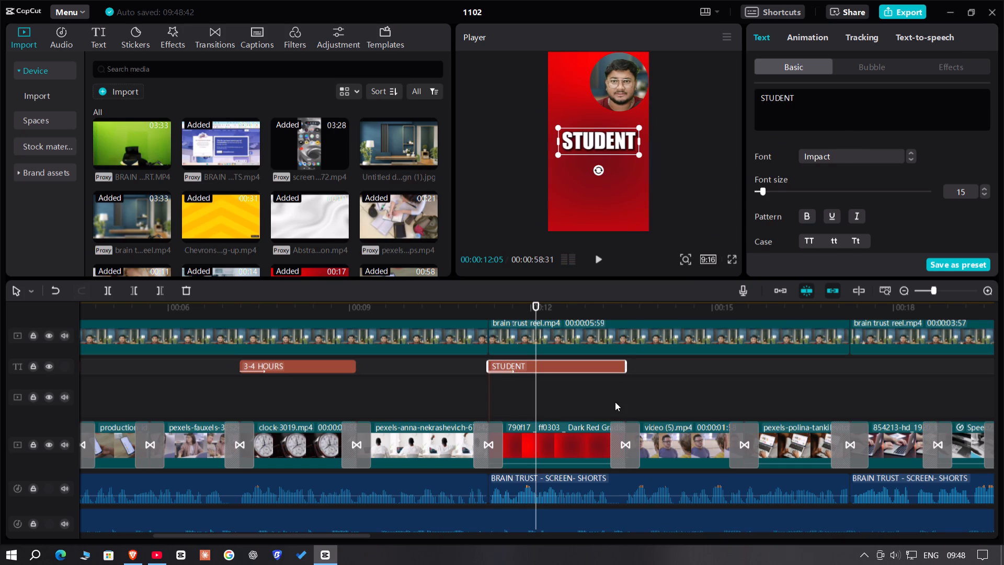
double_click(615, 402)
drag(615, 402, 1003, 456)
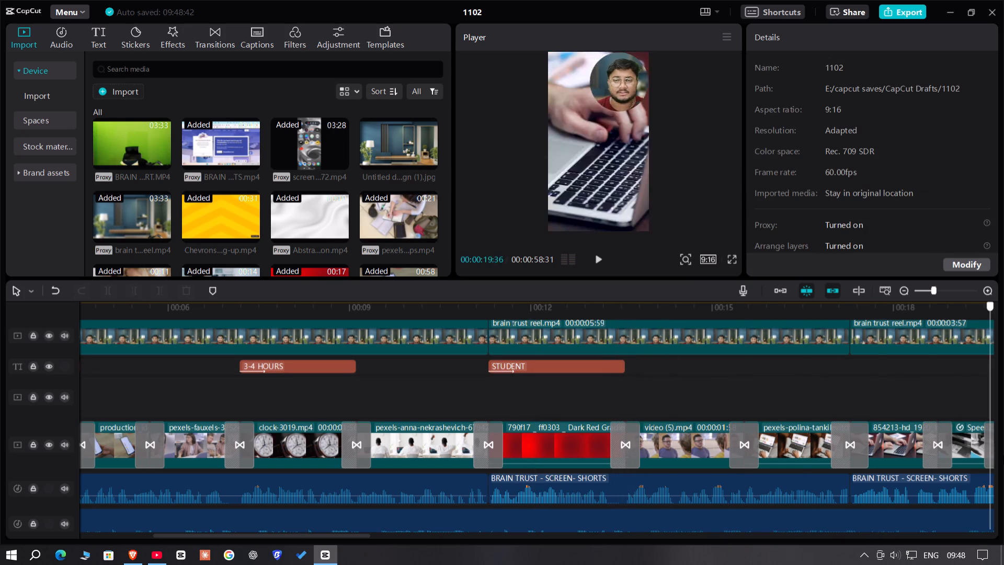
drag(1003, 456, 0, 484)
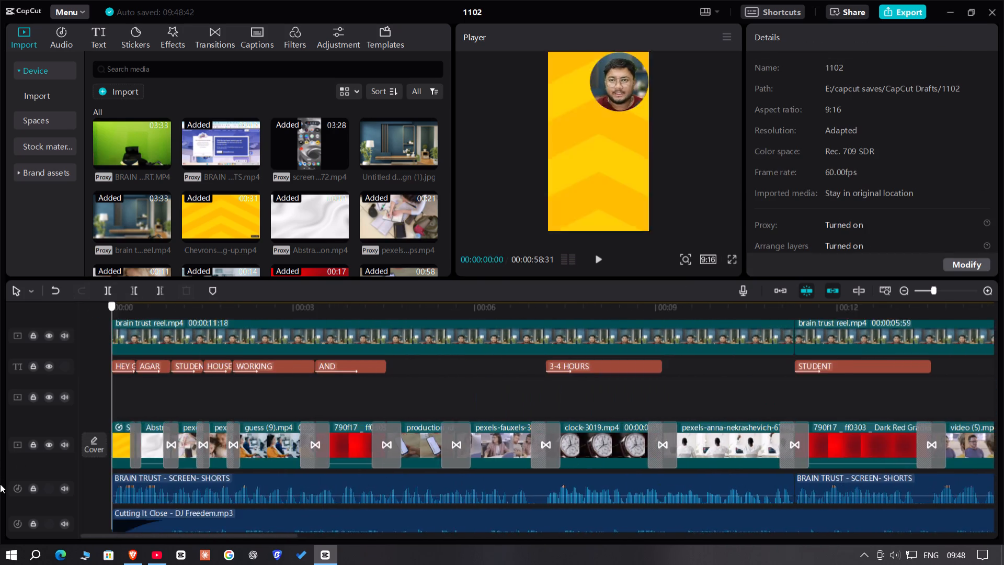
Play the STUDENT caption from 00:00:11:18 and align its end with the transition between the dark red background and video (5).mp4.
drag(0, 484, 426, 489)
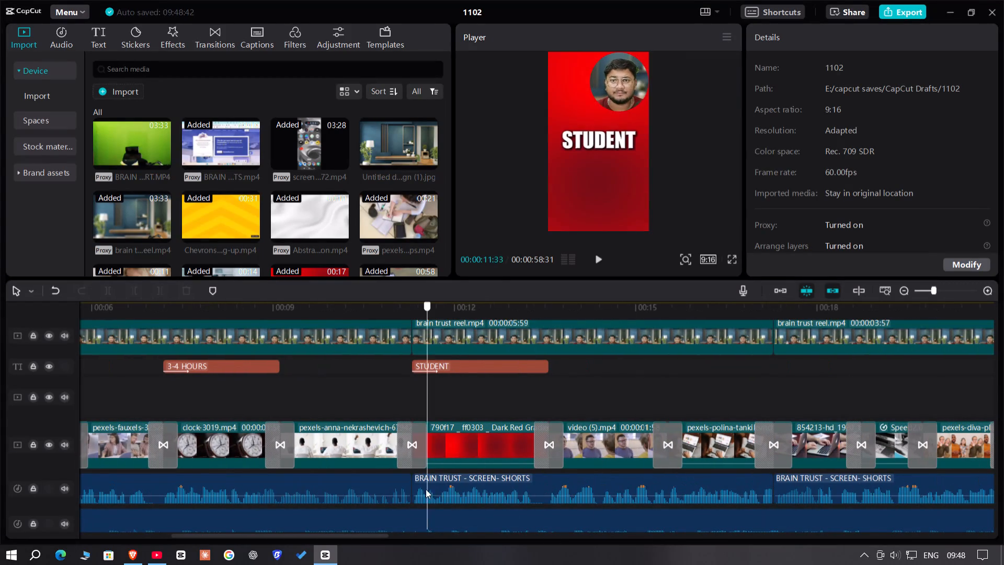
drag(426, 489, 408, 490)
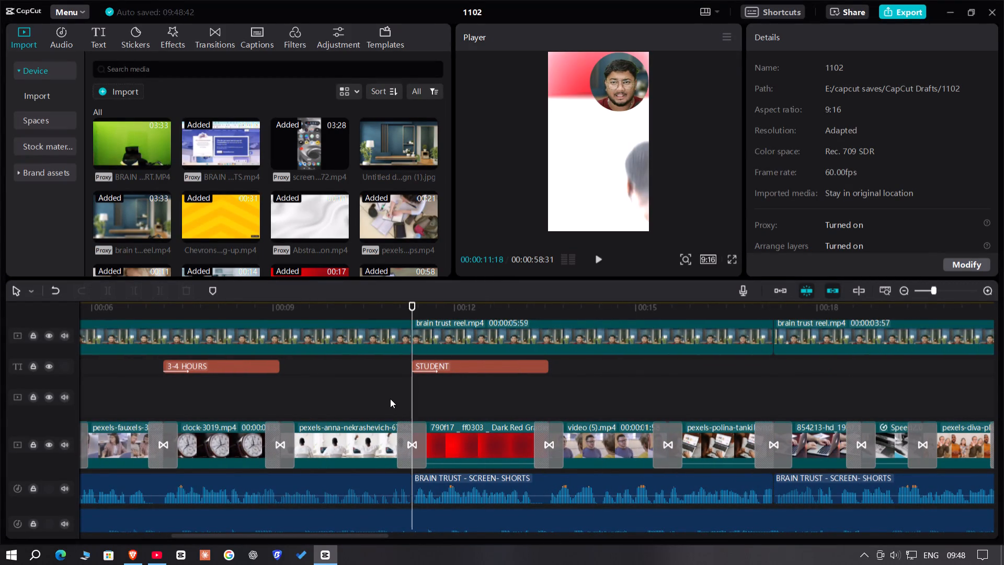
key(space)
key(space)
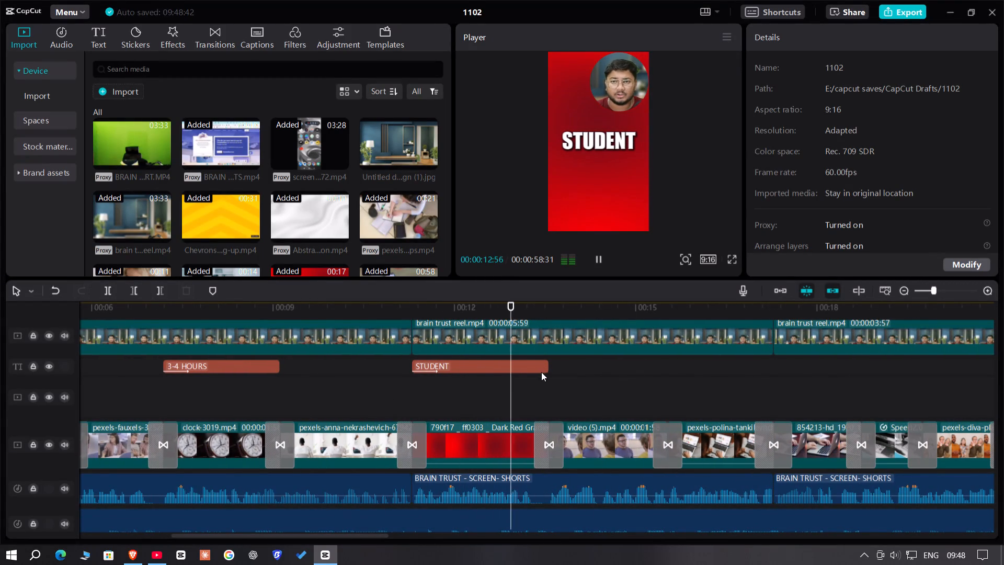
click(543, 371)
drag(551, 371, 545, 371)
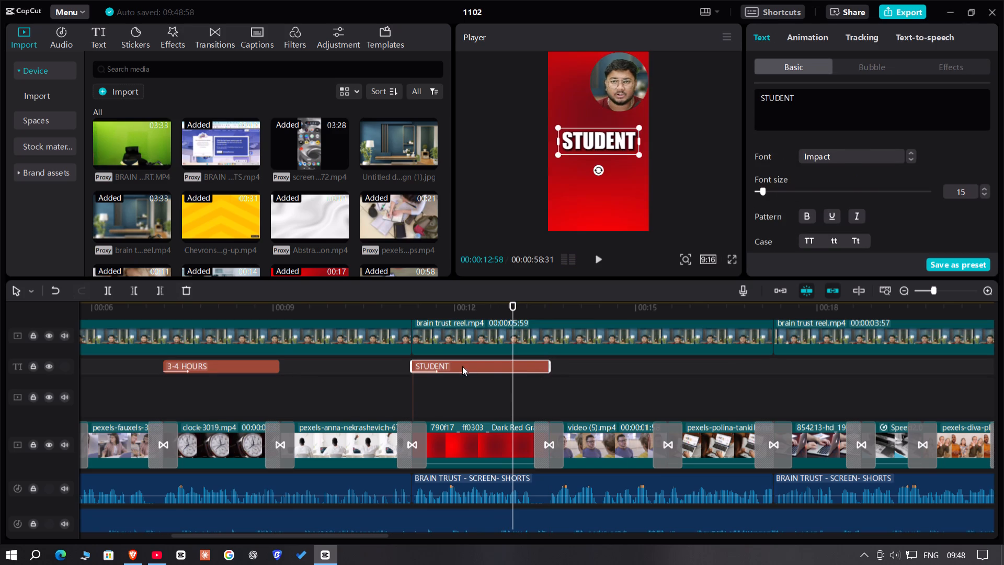
Check where the STUDENT caption ends, and replay it from 00:00:11:18 to compare its timing with the speech.
double_click(409, 397)
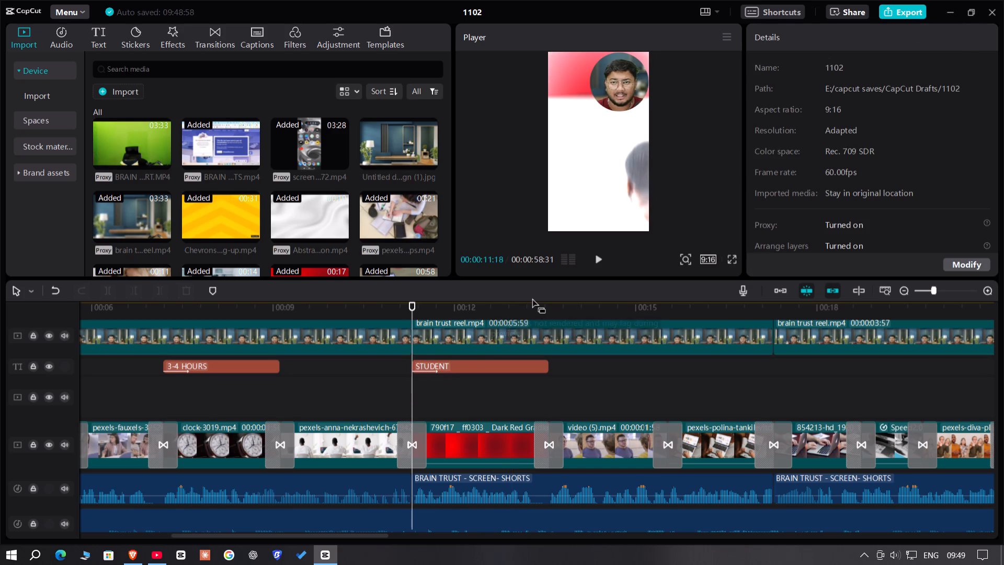
click(532, 309)
drag(532, 309, 552, 319)
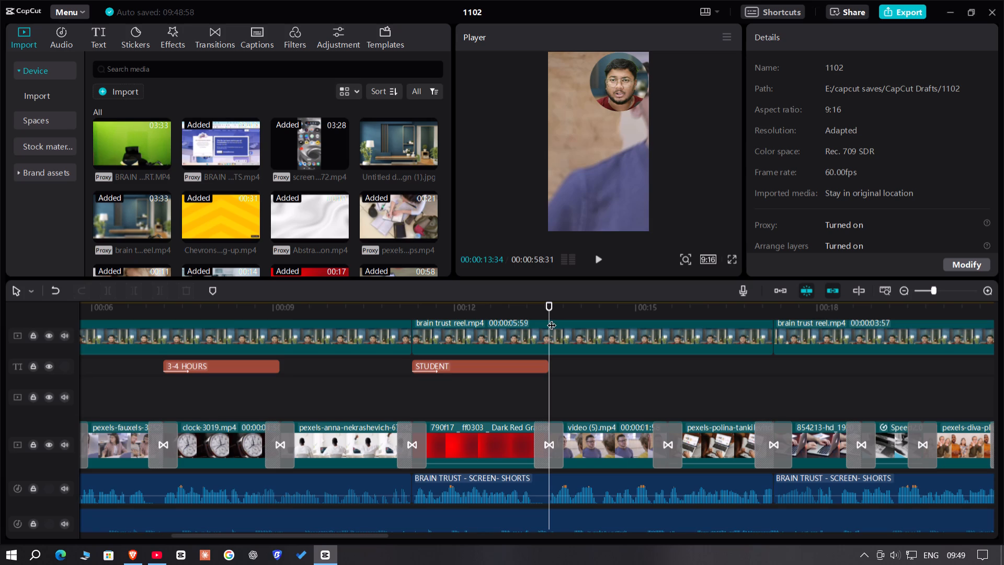
click(417, 309)
drag(417, 309, 411, 310)
key(space)
key(space)
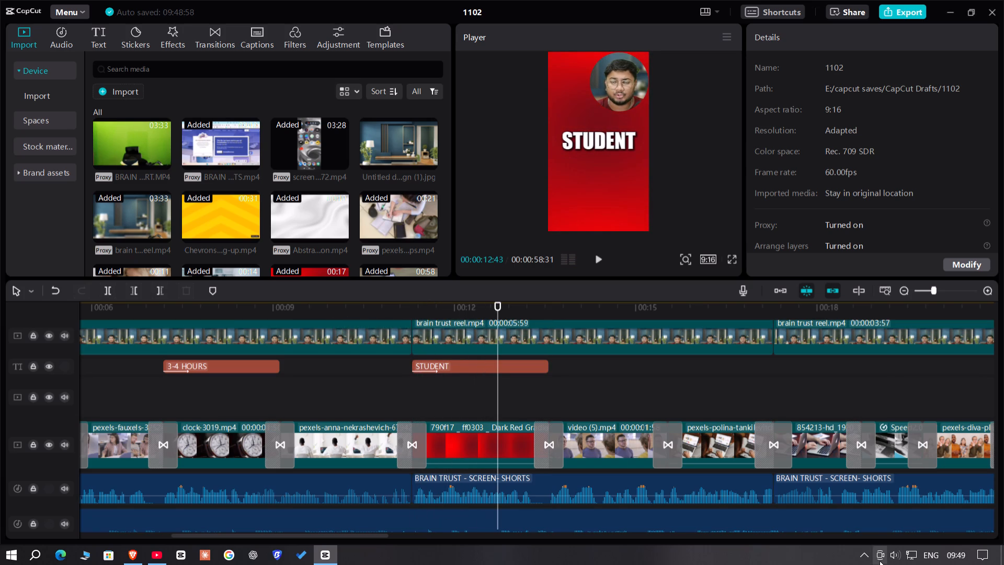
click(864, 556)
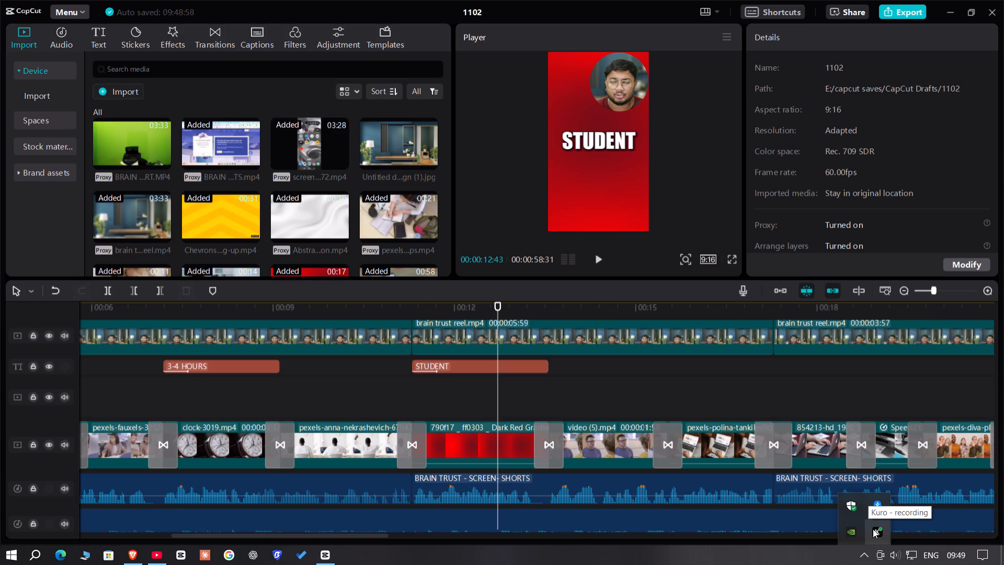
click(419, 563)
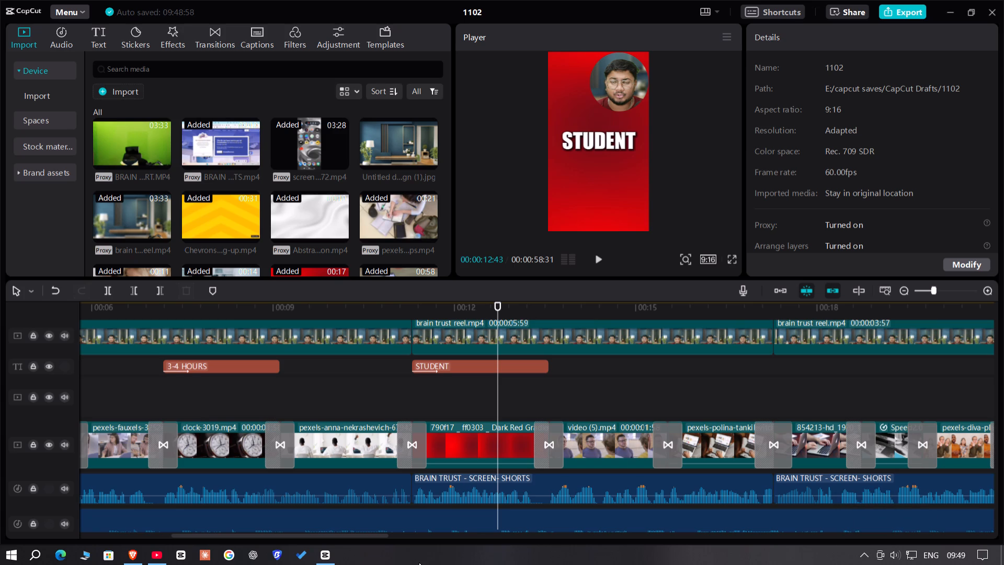
Scrub over the STUDENT caption section and on through the uncaptioned footage to about 00:00:43:28 and back to review the remaining clips.
double_click(409, 379)
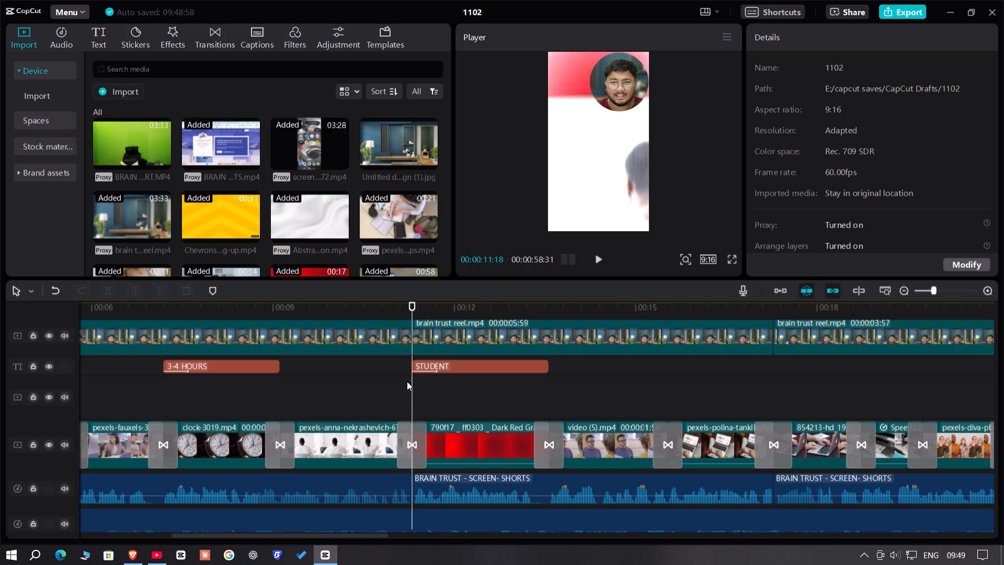
click(395, 386)
drag(395, 386, 410, 427)
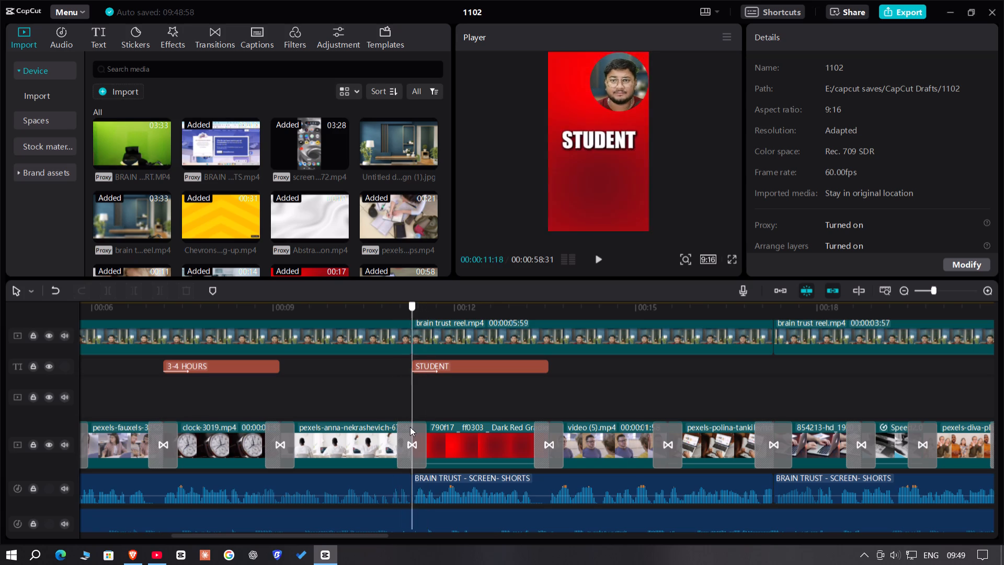
drag(410, 427, 504, 478)
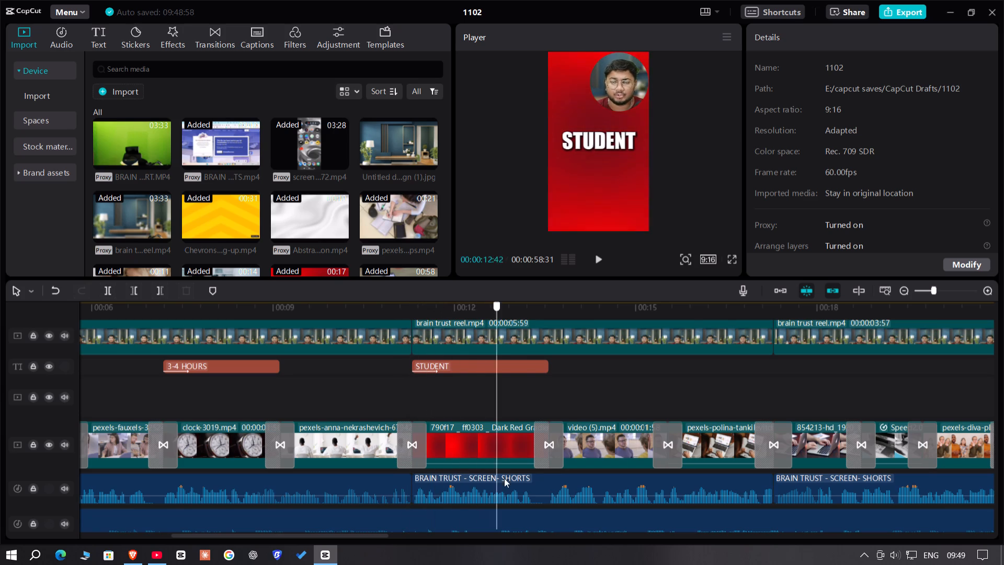
drag(504, 478, 550, 482)
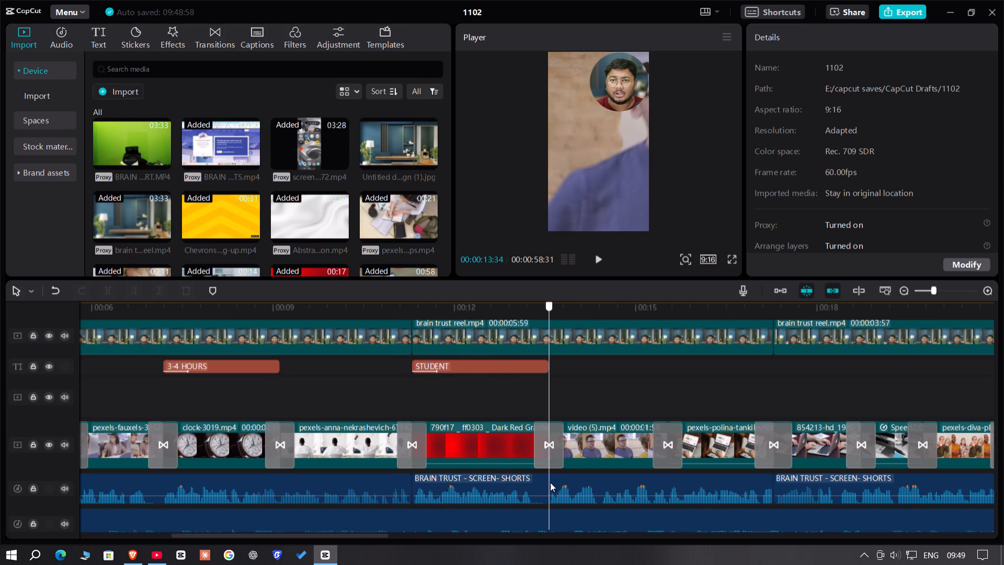
drag(550, 482, 429, 476)
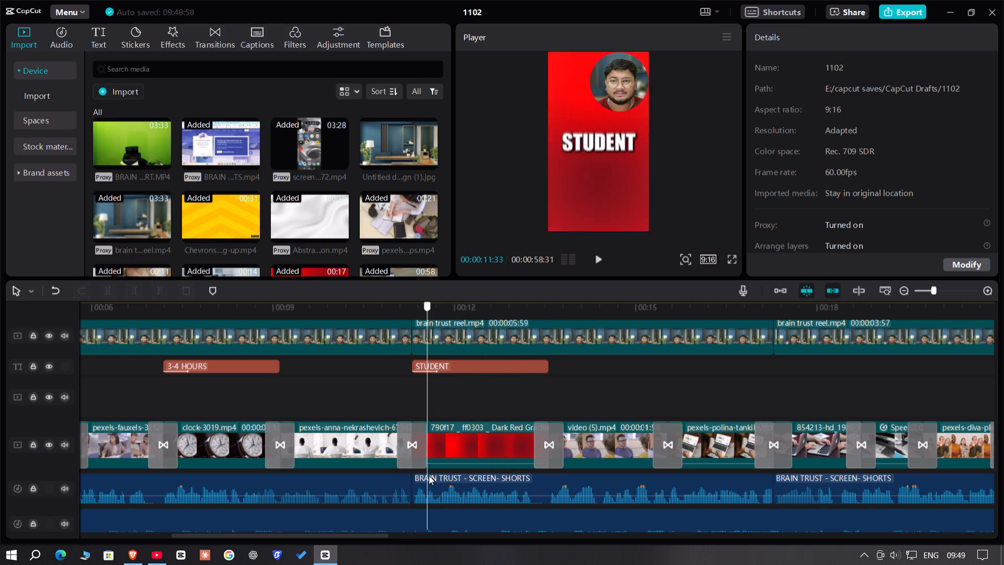
drag(429, 476, 953, 483)
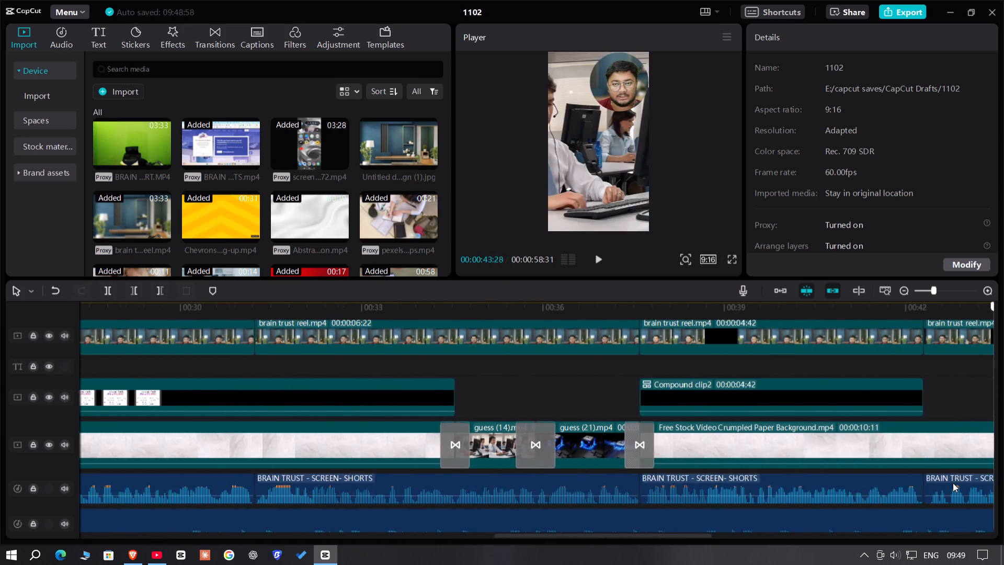
drag(953, 483, 0, 491)
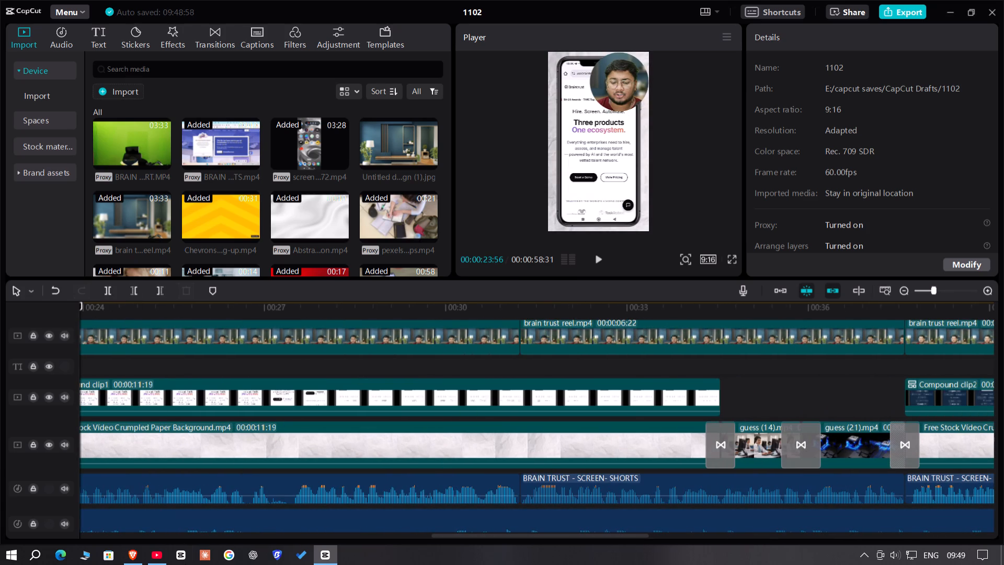
Switch to the YouTube window, toggle playback of the open video, and return to the CapCut project.
click(165, 561)
click(360, 216)
click(941, 0)
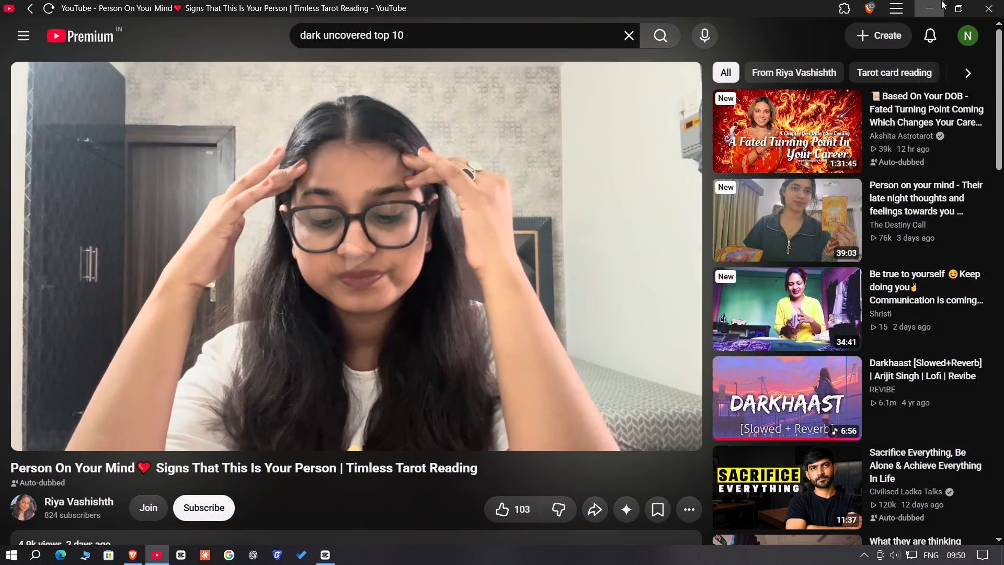
Replay the STUDENT caption over the dark red background from its beginning and select that caption.
click(664, 369)
drag(664, 369, 254, 370)
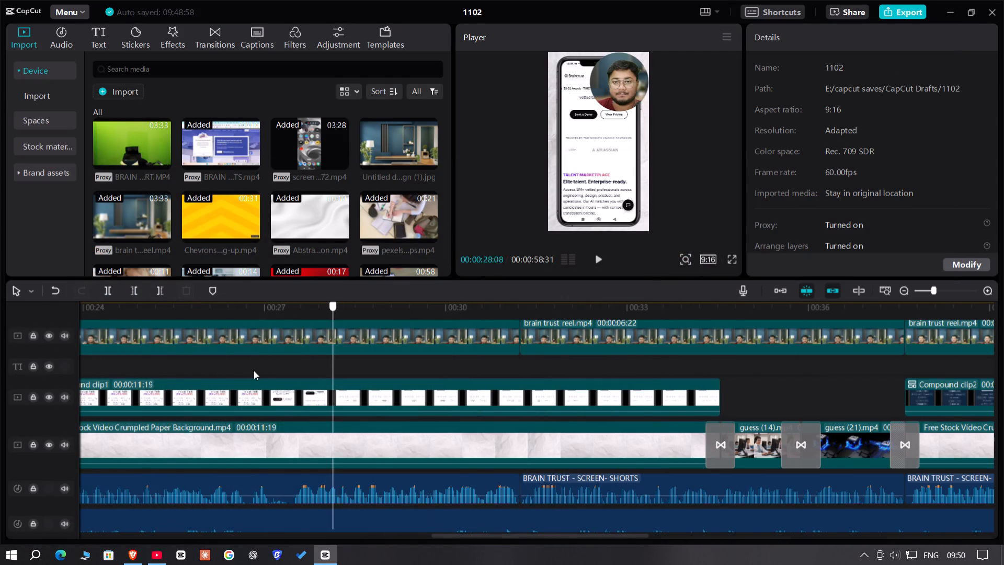
drag(254, 370, 801, 393)
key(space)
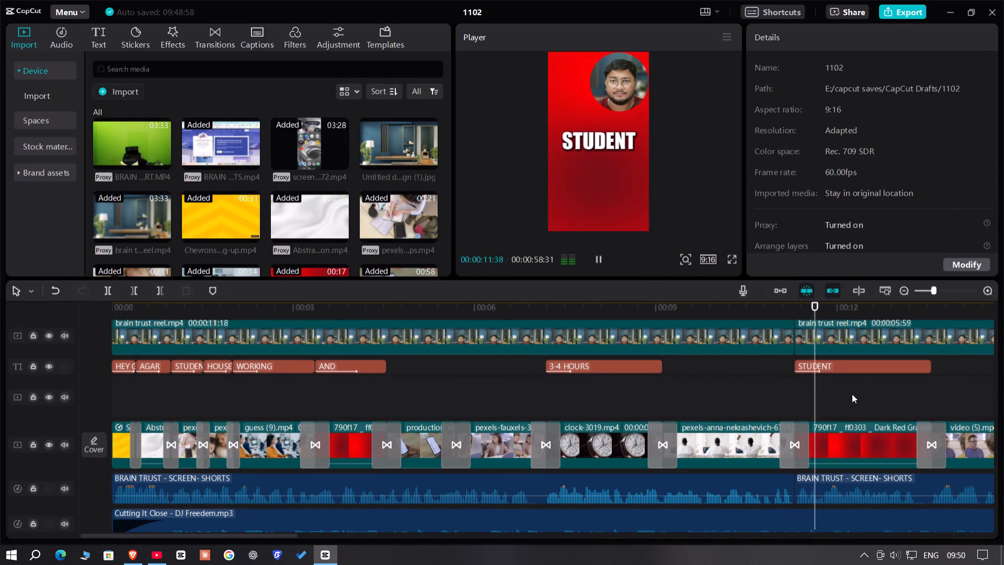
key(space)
click(845, 365)
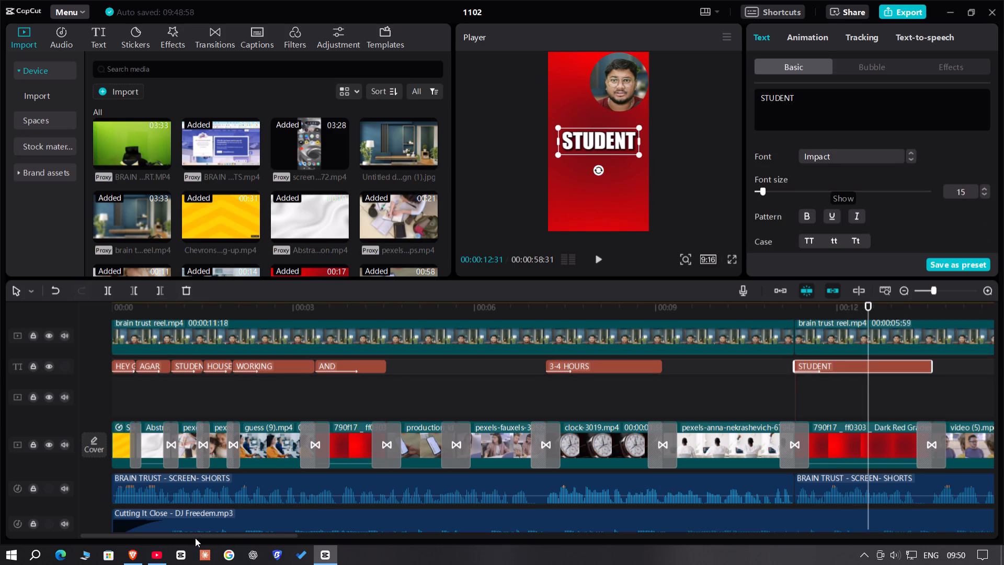
Switch to Canva in the Brave browser and open the Projects page.
click(135, 553)
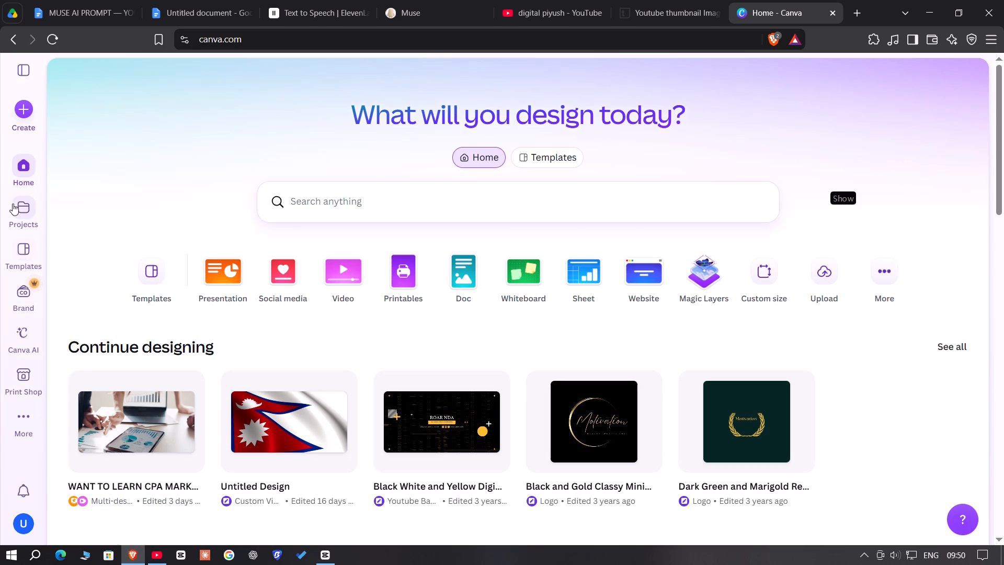
click(19, 205)
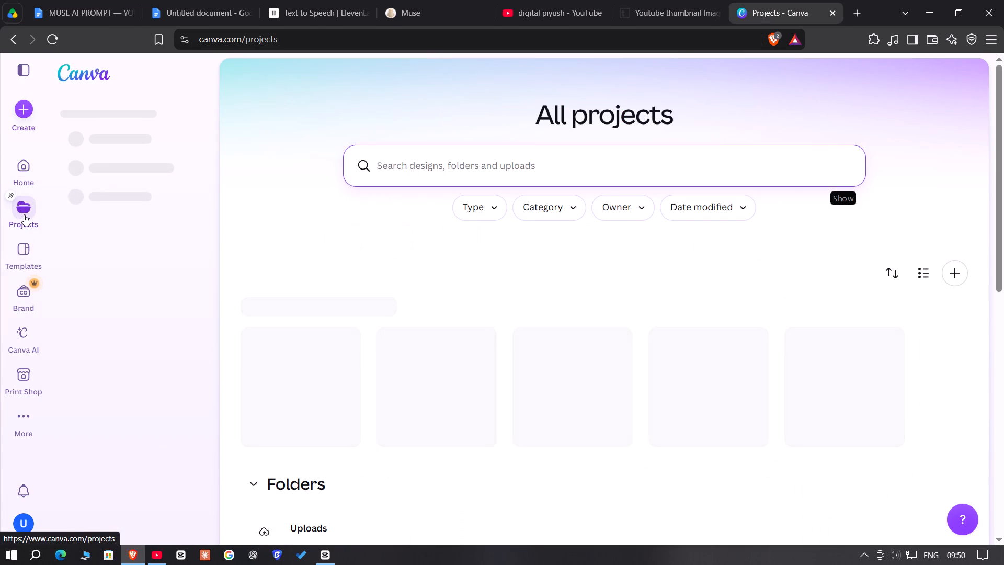
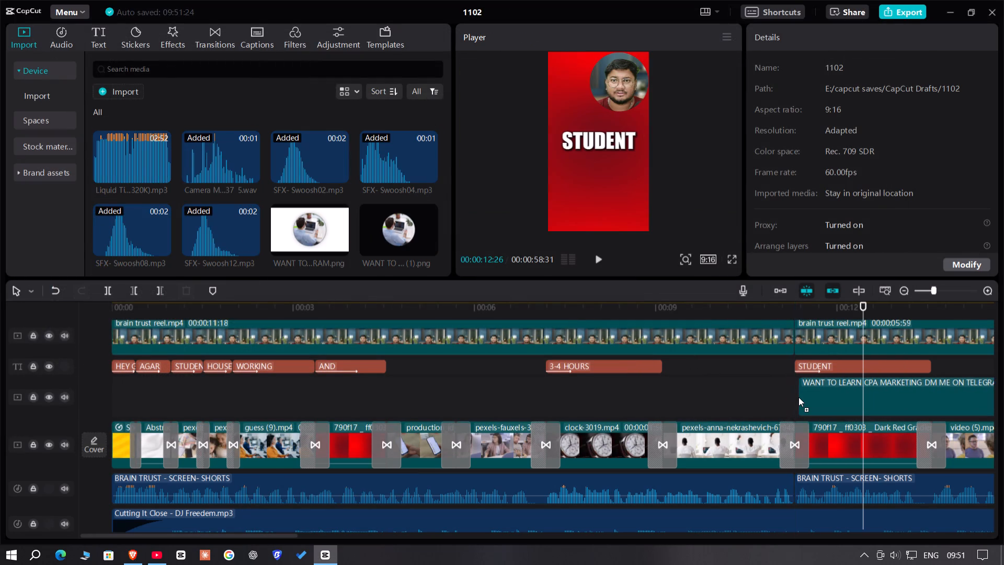
Place the WANT TO LEARN CPA MARKETING (1).png overlay below the STUDENT caption, starting at 00:00:11:18, and preview it with the speech.
drag(798, 397, 795, 397)
double_click(793, 307)
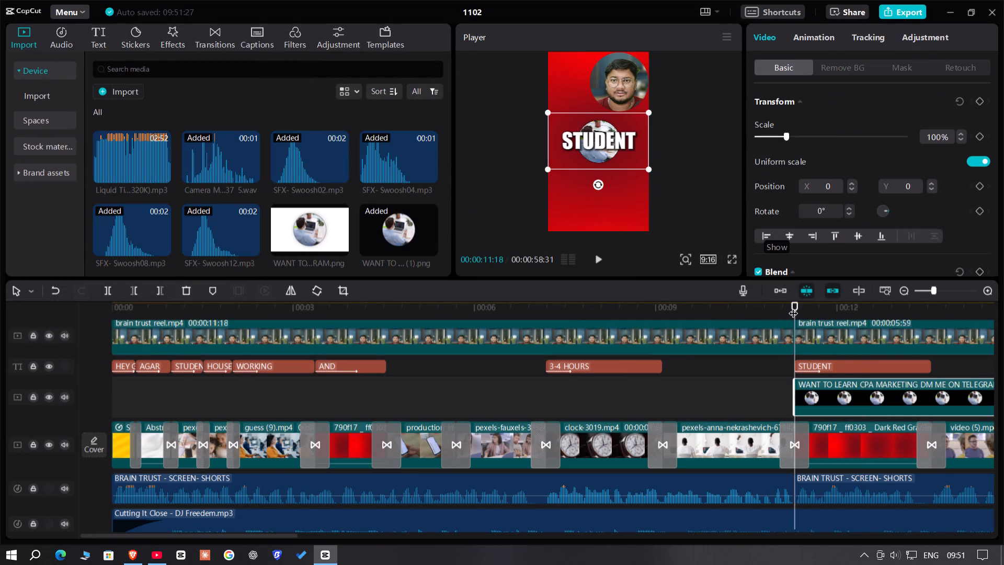
key(space)
key(space)
key(space)
key(space)
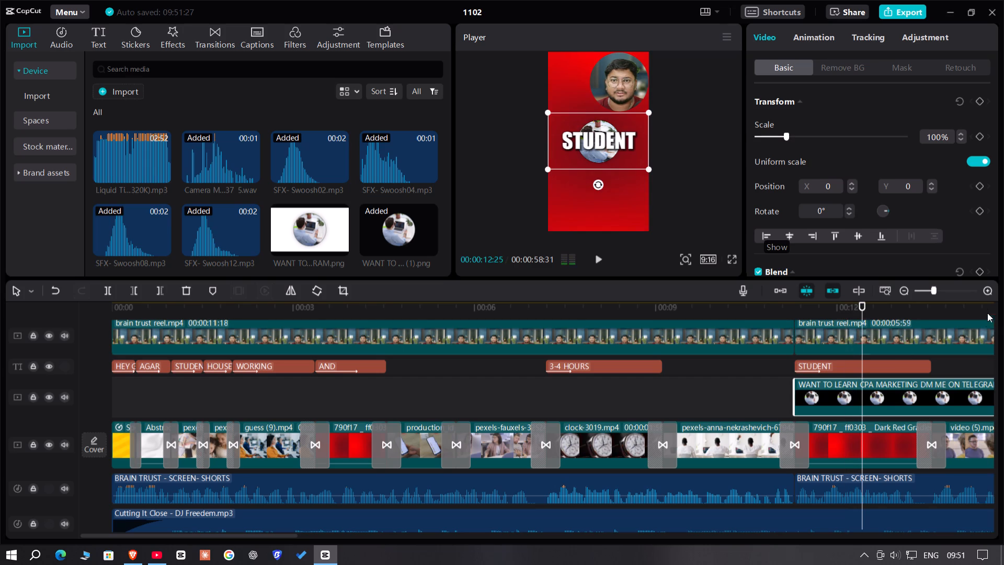
Find the speech cue after the overlay image starts and trim the image clip's end to 00:00:12:15.
click(942, 295)
click(749, 306)
key(space)
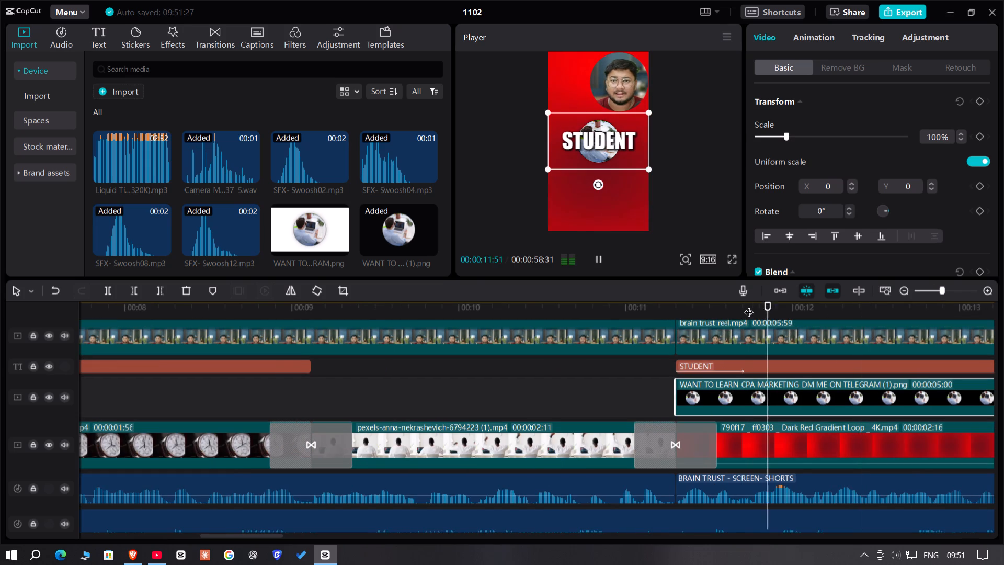
key(space)
key(space)
key(space)
key(Left)
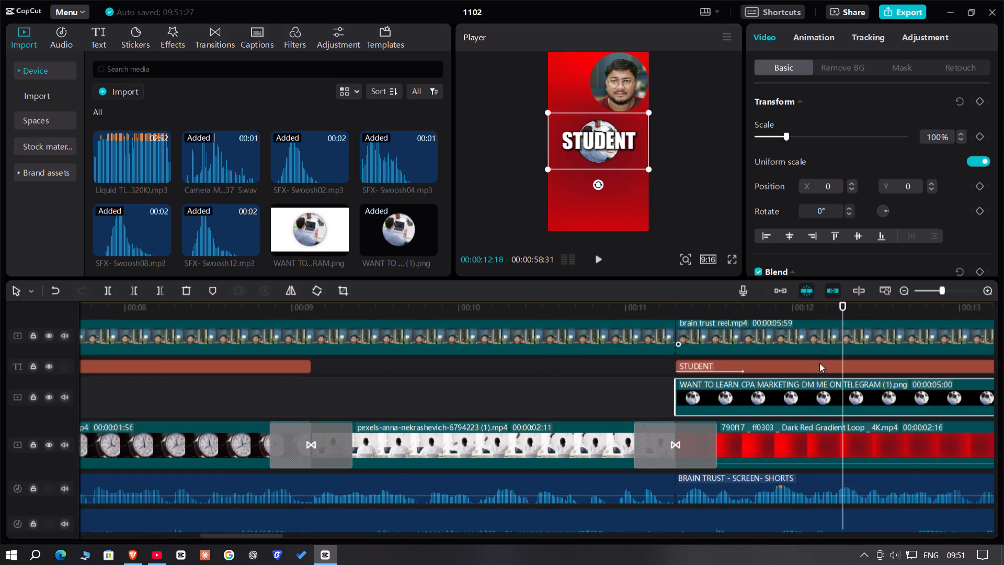
key(Left)
key(Left)
key(Left)
click(829, 402)
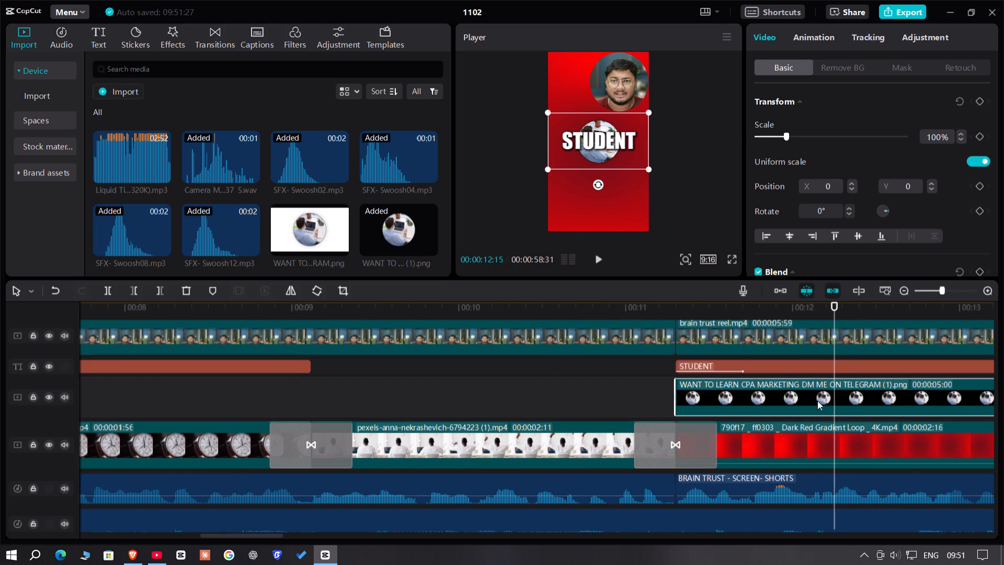
click(158, 296)
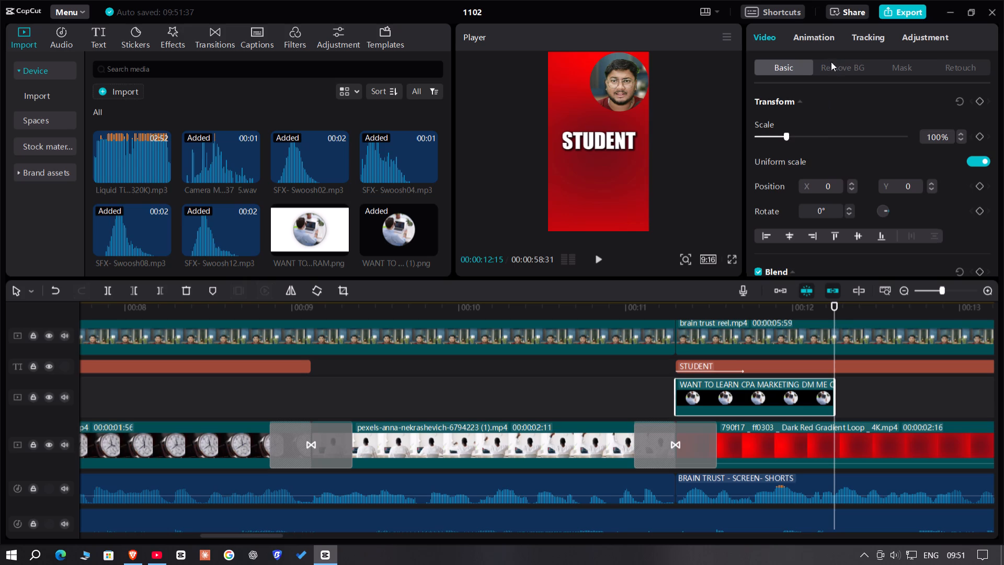
Apply a 0.3 s Slide Up entrance animation to the circular overlay image and enlarge it to about twice its size.
click(814, 37)
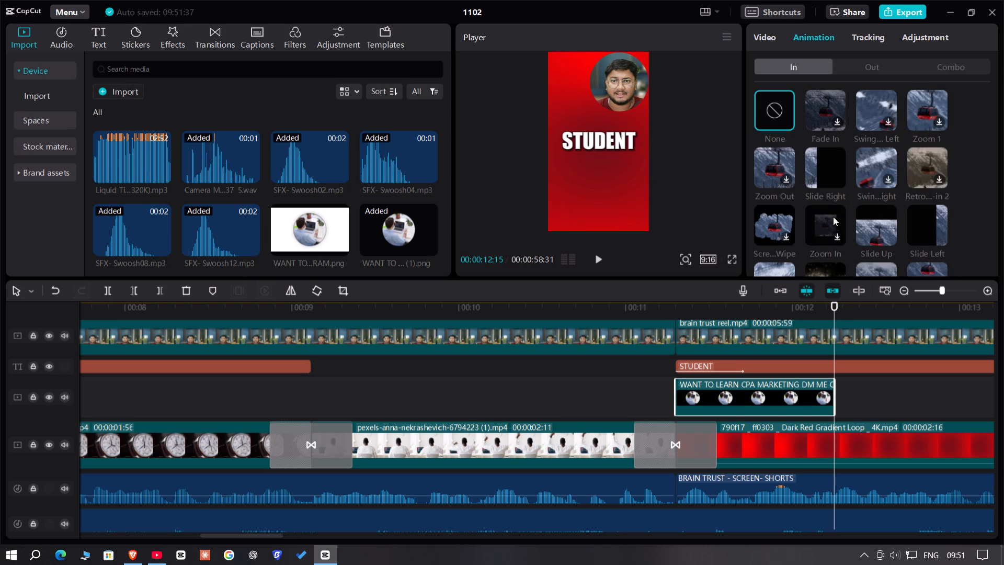
click(889, 218)
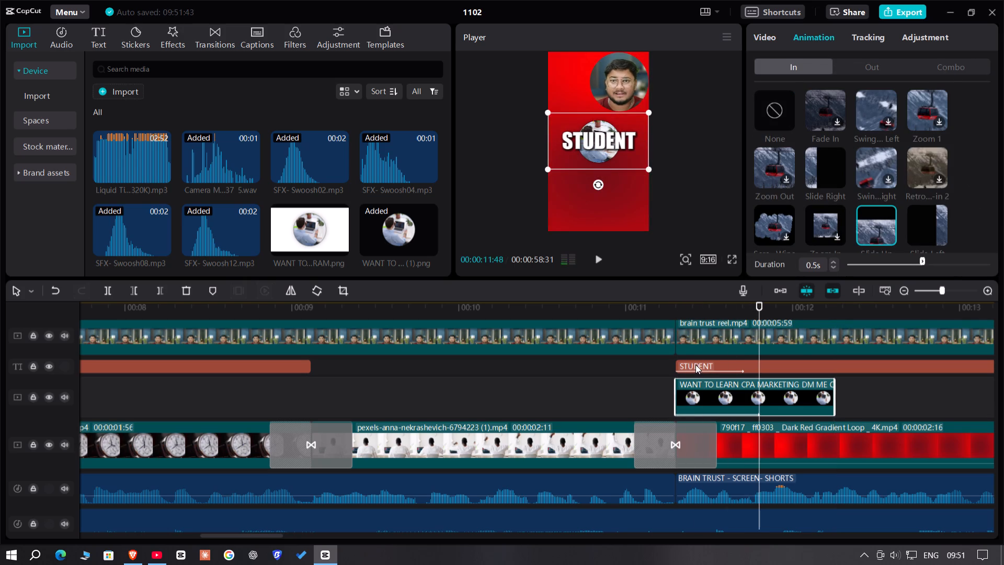
click(733, 404)
drag(649, 173, 707, 264)
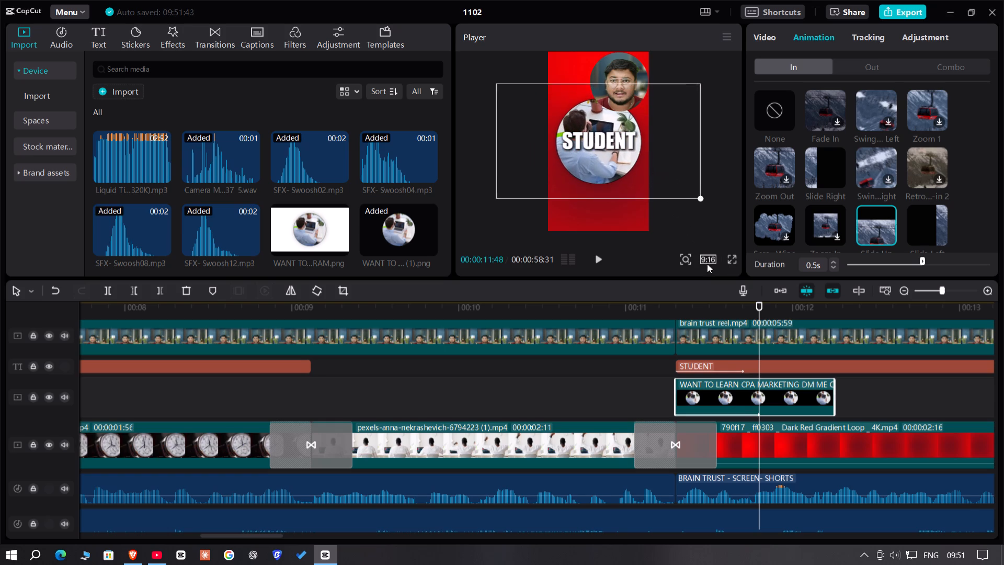
drag(707, 264, 709, 268)
triple_click(835, 266)
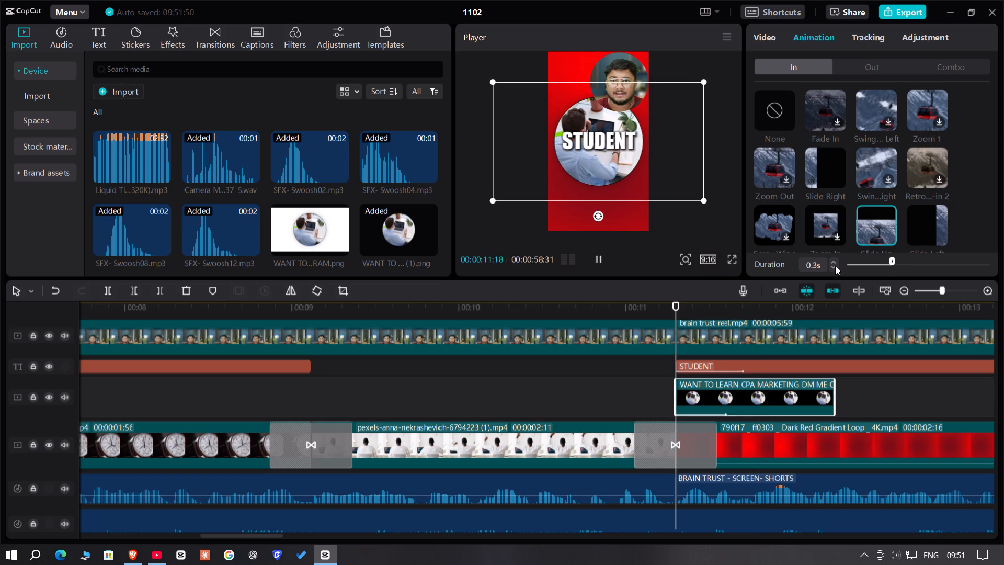
Move the STUDENT caption straight down to sit below the circular image, near the bottom of the frame.
click(738, 366)
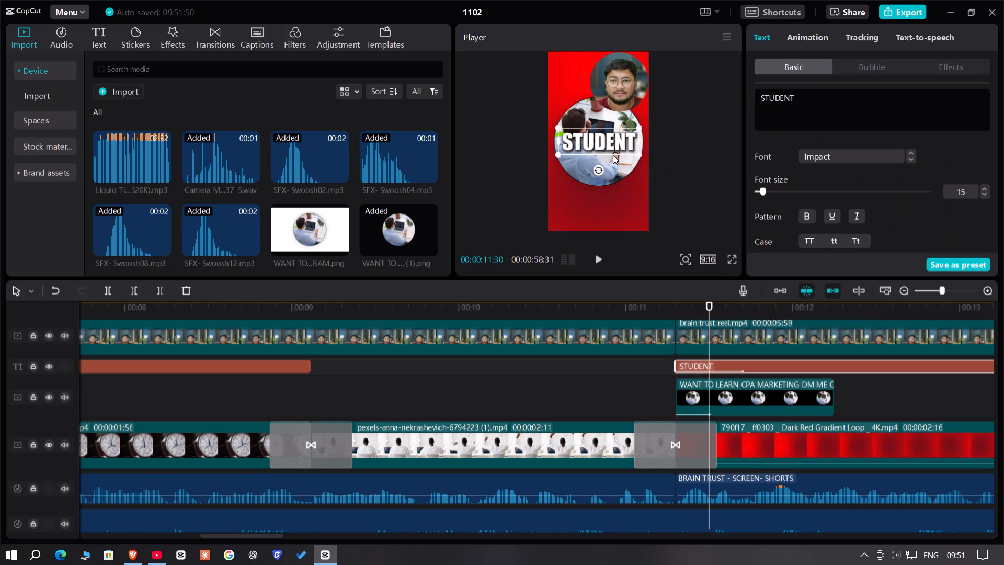
drag(615, 152, 613, 220)
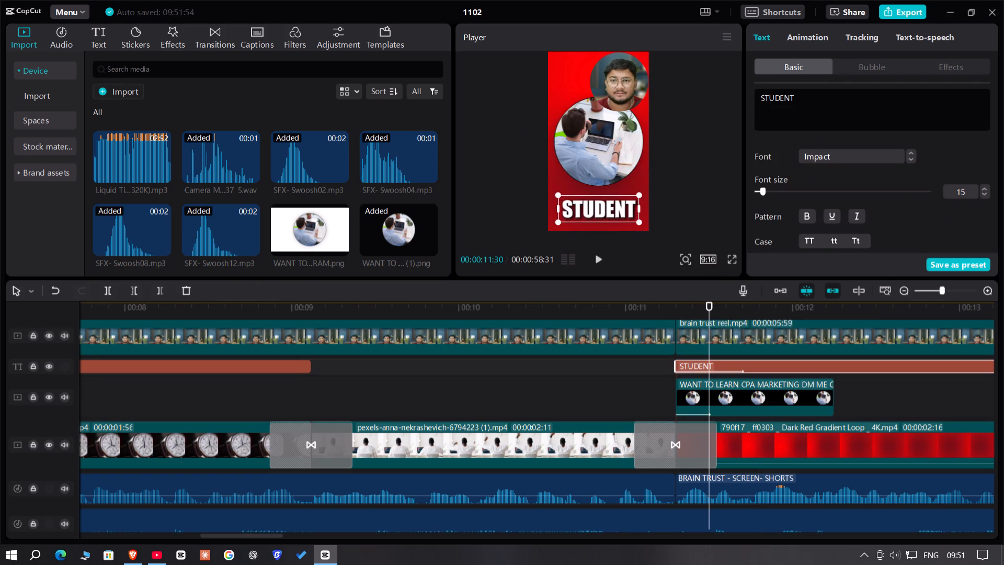
Replace the caption text with FREELANCER and shrink it to fit within the frame beneath the circular image.
drag(840, 111, 691, 69)
key(BackSpace)
text(FREELAN)
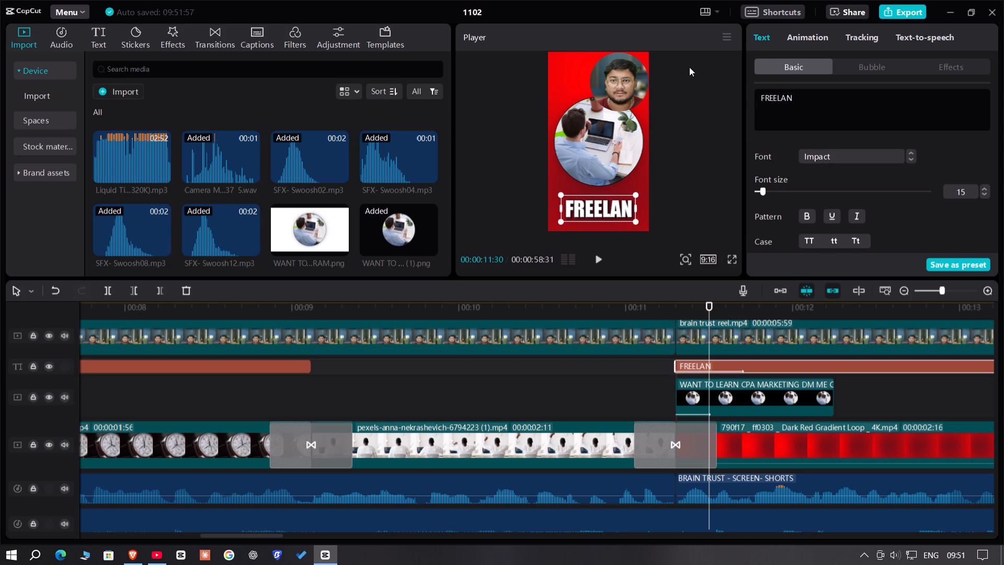
text(CER)
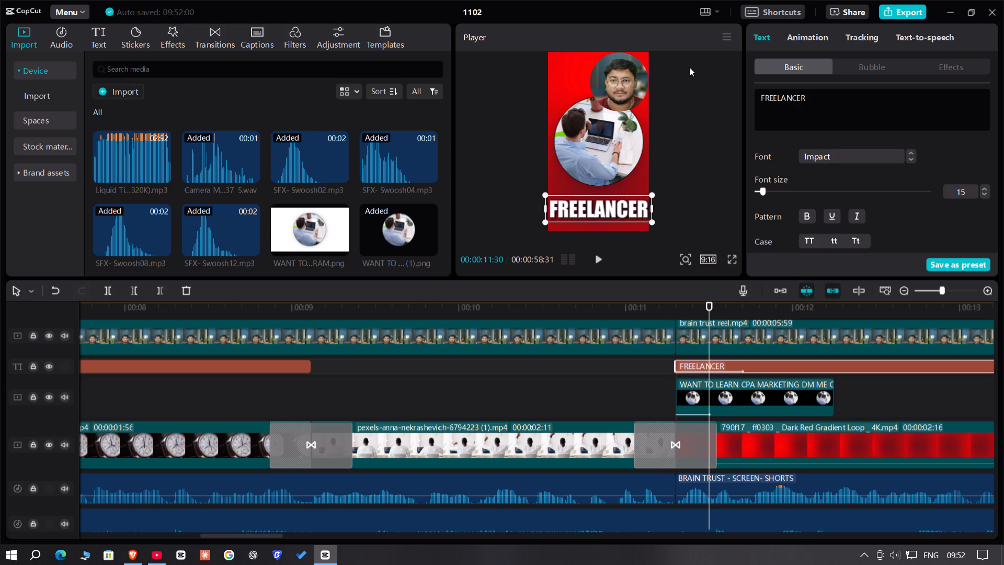
drag(651, 224, 629, 213)
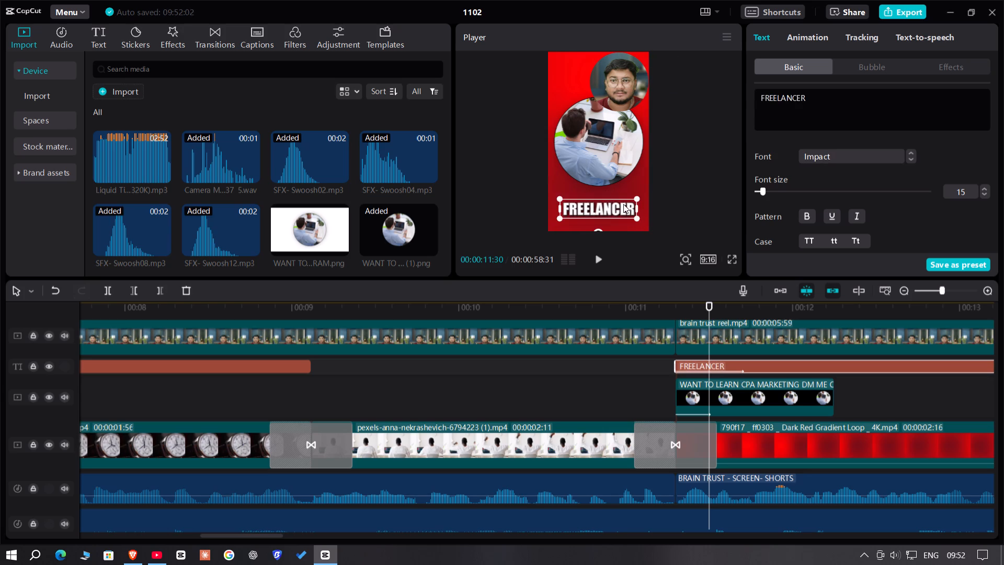
click(623, 204)
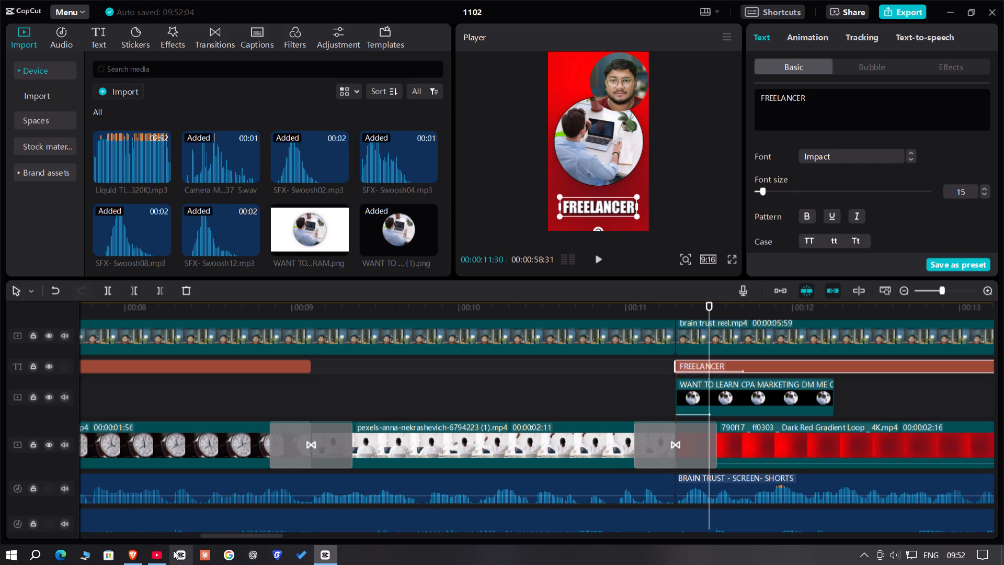
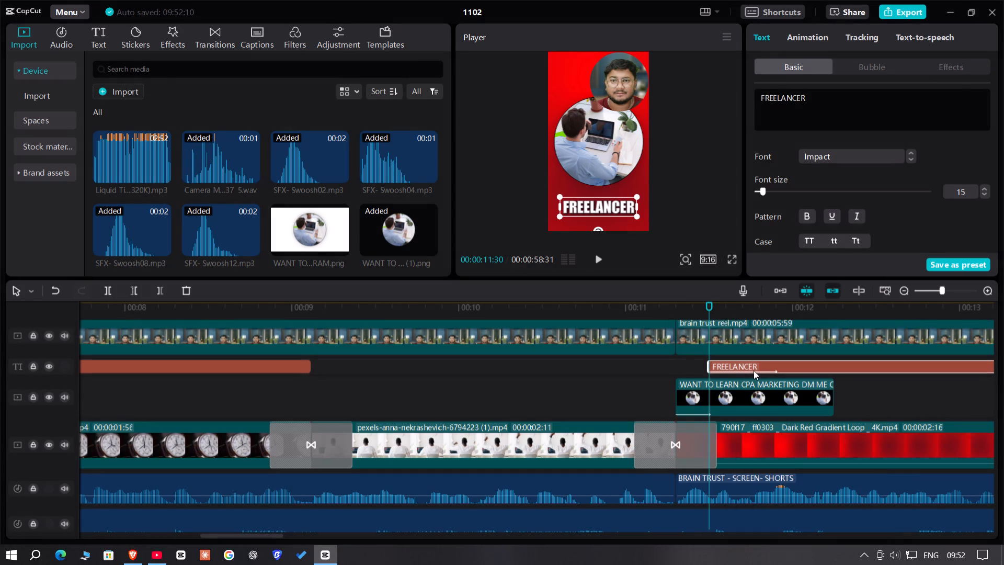
Trim the FREELANCER caption's end to 00:00:12:15 so it ends together with the overlay image clip.
double_click(828, 301)
drag(829, 302, 838, 309)
drag(857, 401, 868, 394)
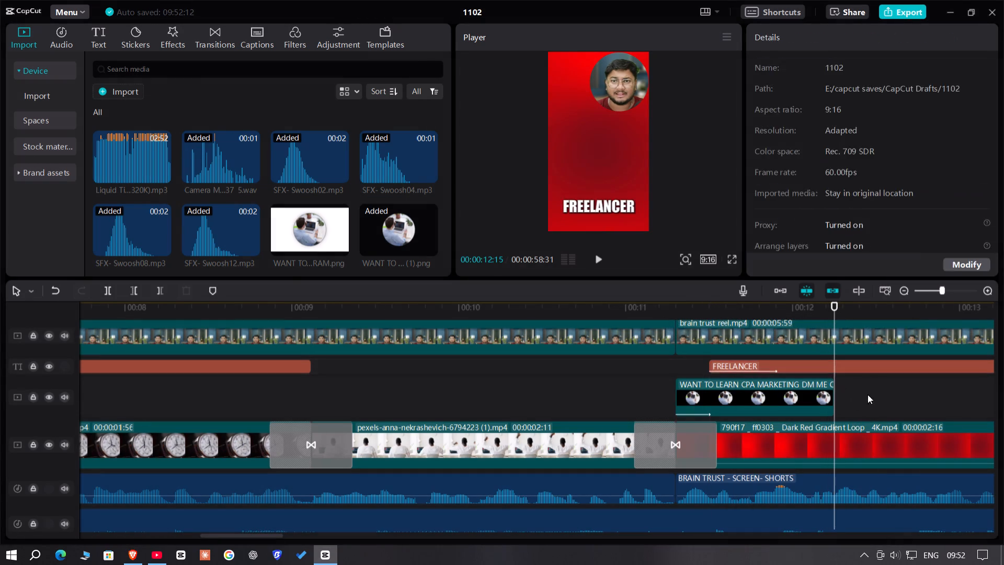
drag(868, 394, 887, 367)
click(151, 291)
click(159, 291)
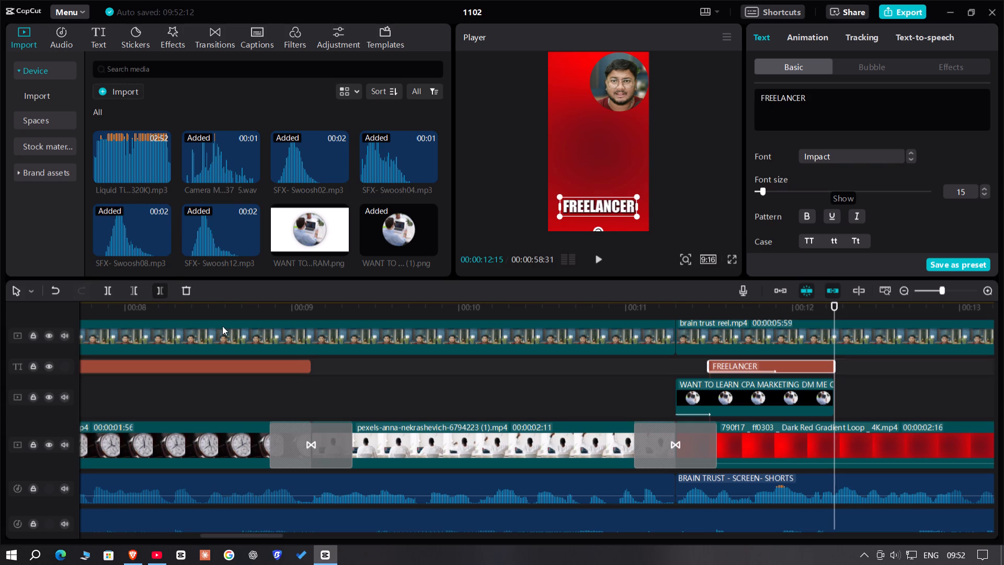
Play back the FREELANCER caption and circular image section and the speech following it to check the timing.
click(654, 394)
key(space)
key(space)
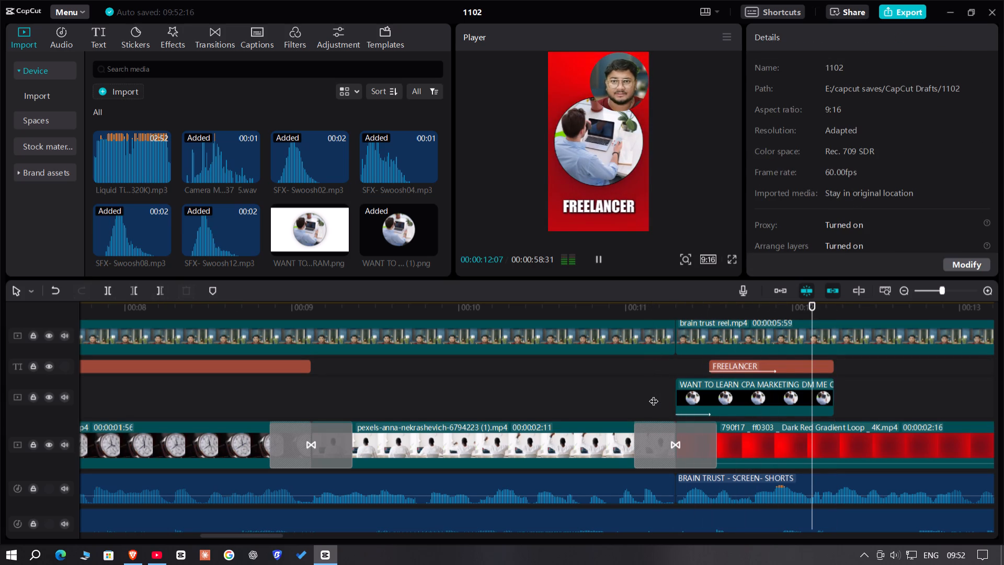
key(space)
key(space)
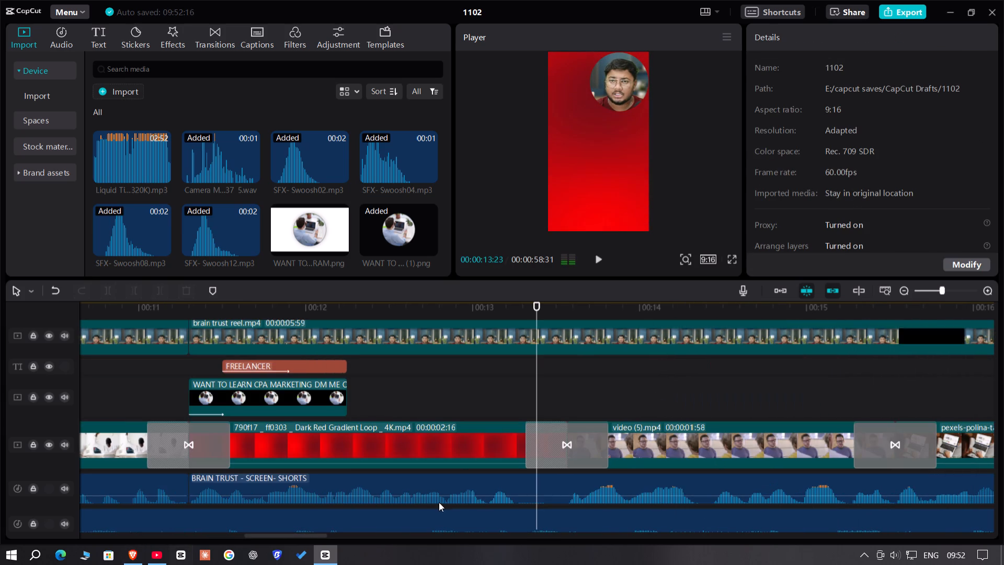
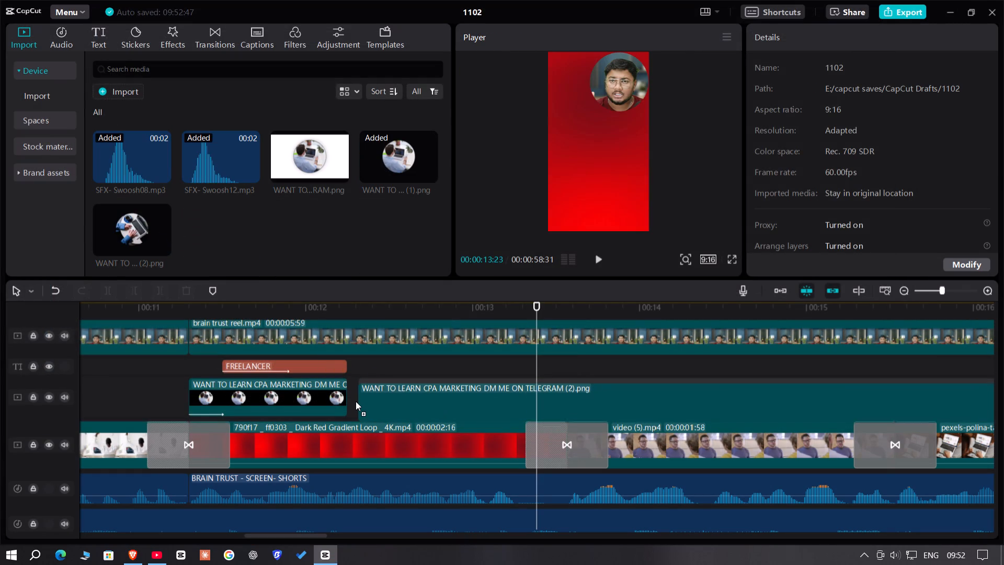
Place the second circular laptop image directly after the first overlay image and trim its end to 00:00:13:34.
drag(356, 401, 346, 399)
click(544, 365)
drag(544, 365, 569, 380)
click(568, 402)
click(158, 291)
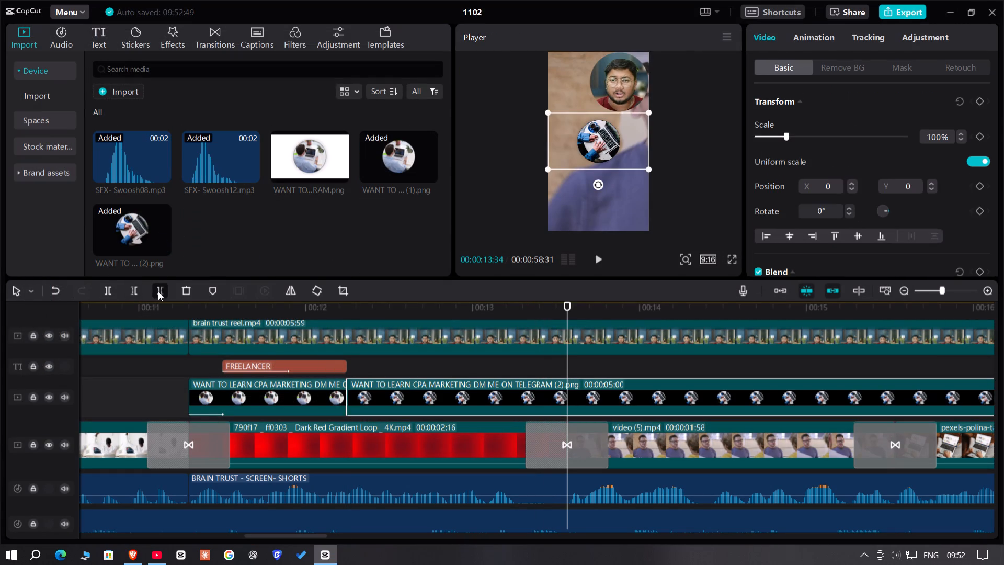
Give the second circular image clip a Slide Up entrance animation with a duration of 0.2 s.
click(816, 40)
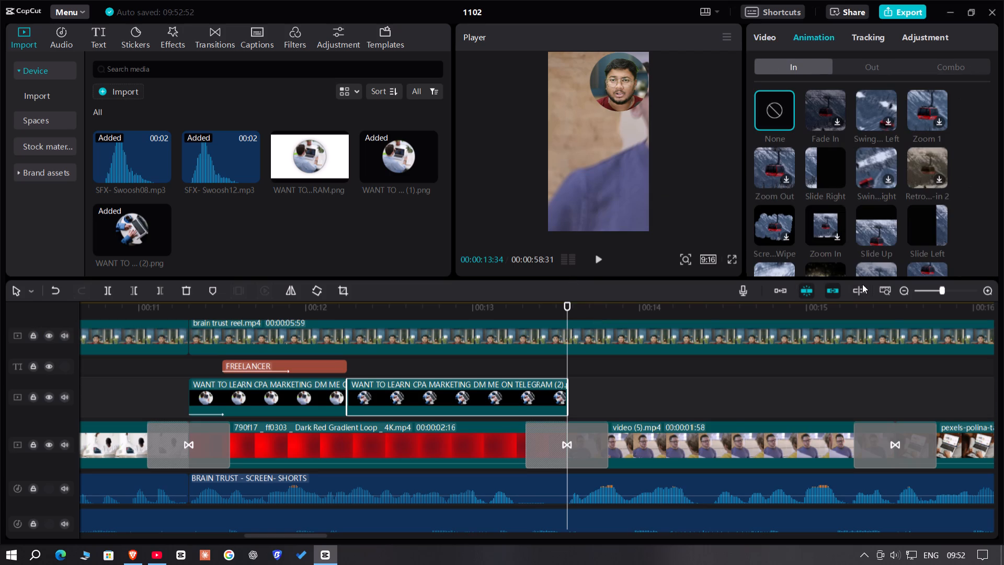
click(884, 232)
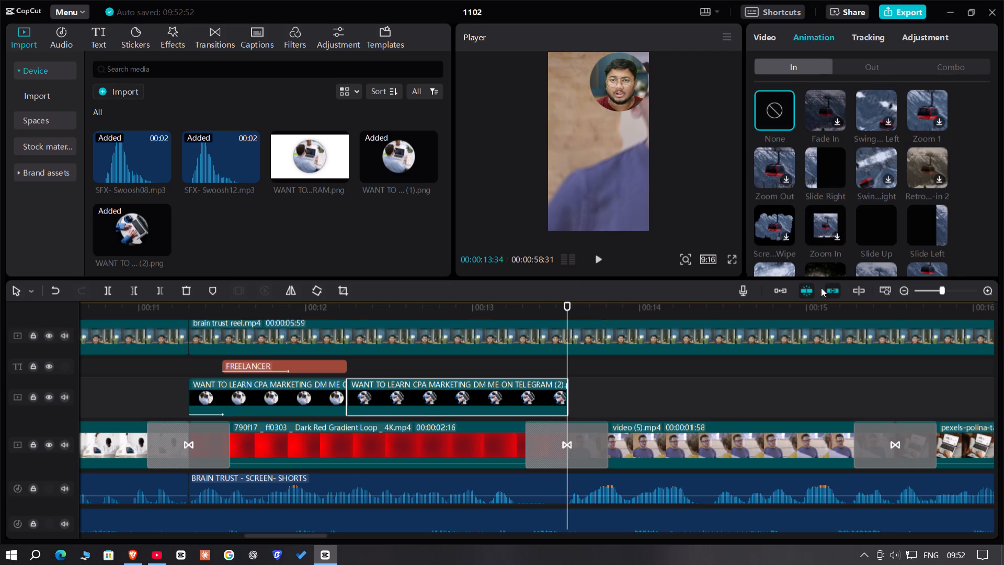
triple_click(832, 266)
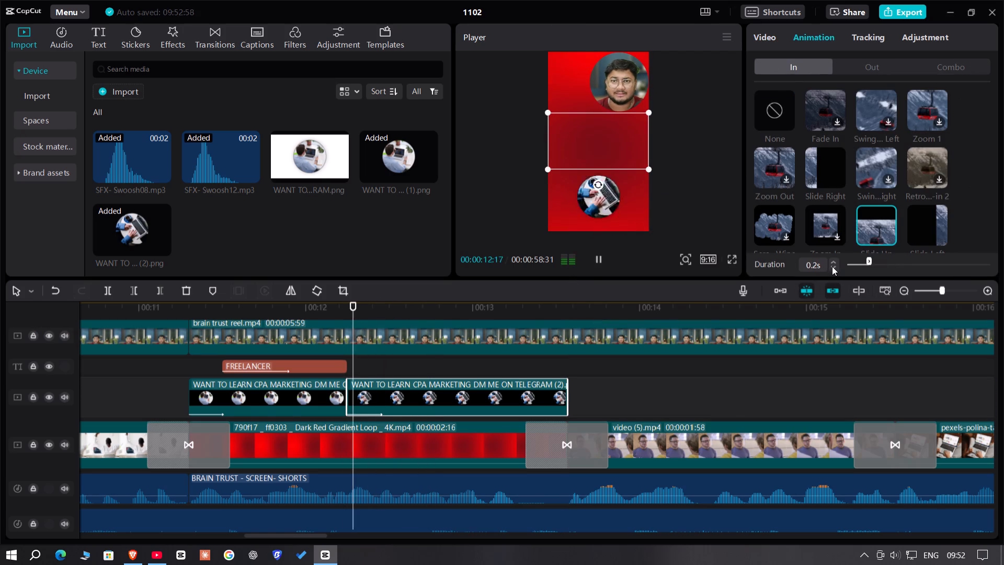
Paste a copy of the FREELANCER caption over the second circular image at 00:00:12:27 and extend its end to the image clip's end.
click(278, 368)
right_click(278, 368)
click(312, 295)
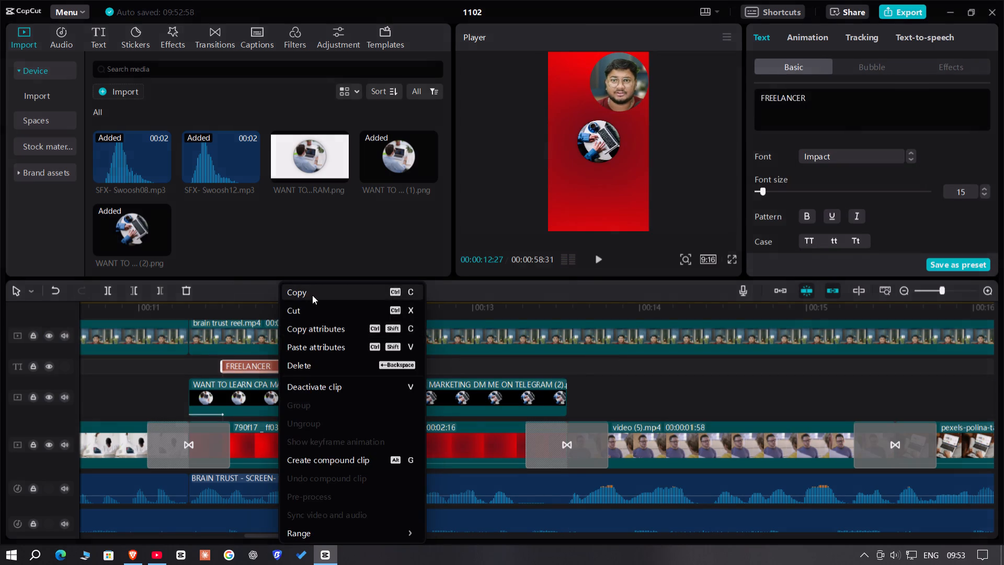
key(ctrl+v)
drag(508, 366, 564, 370)
Play back the two circular image clips, and set the second image's scale to 209%.
click(179, 374)
key(space)
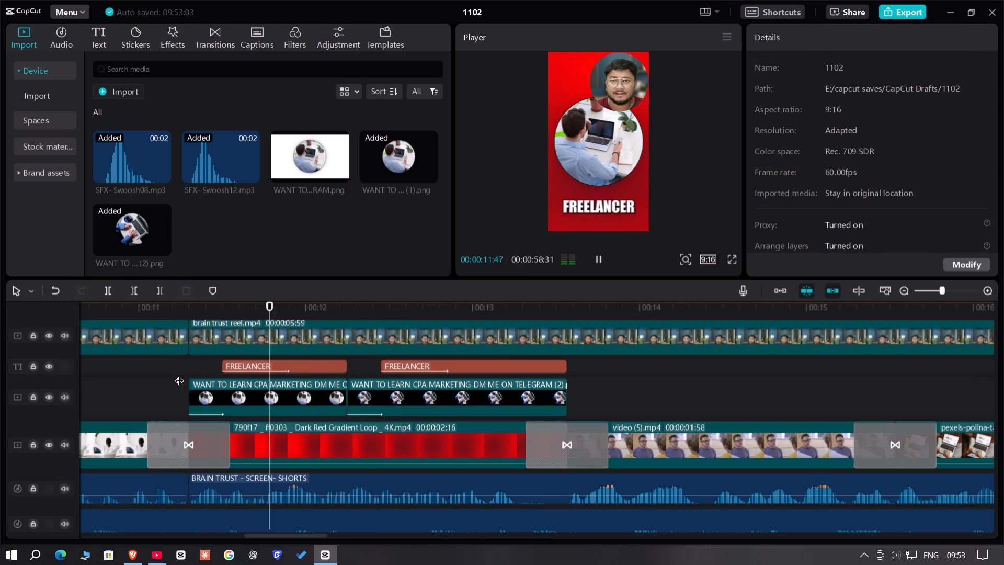
key(space)
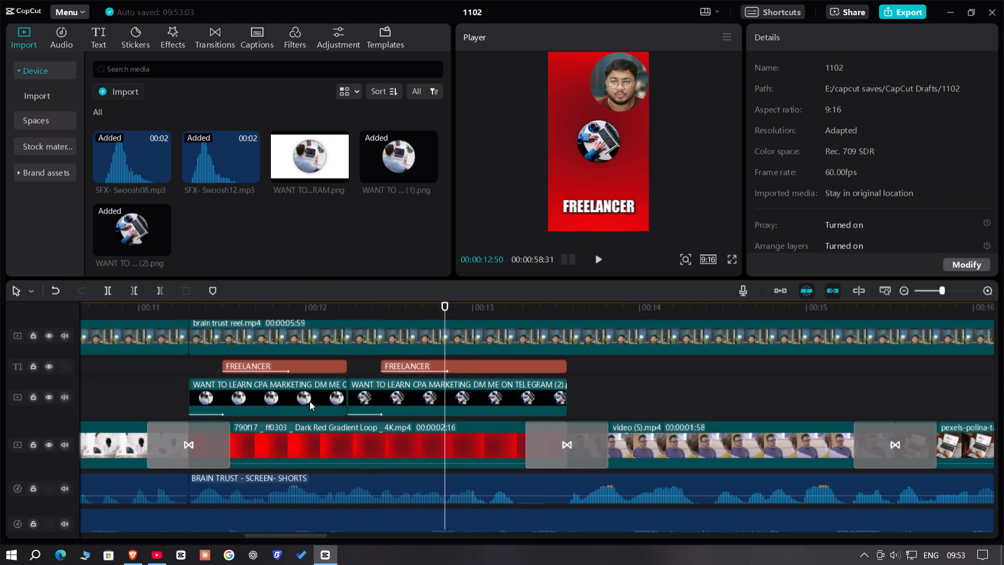
click(310, 401)
click(528, 390)
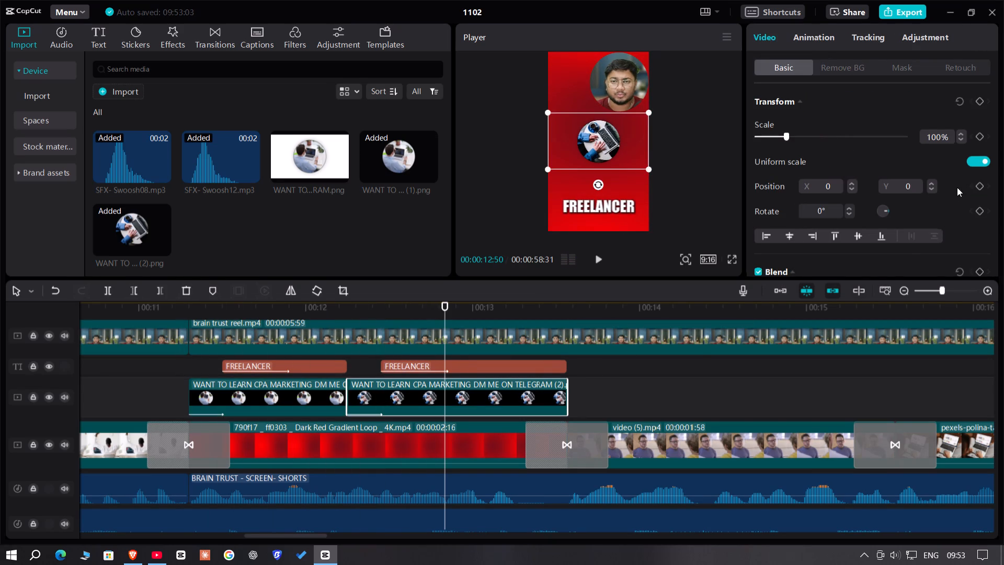
click(930, 145)
double_click(937, 134)
key(BackSpace)
text(209)
key(Return)
Replace the copied caption's text over the second circular image with REMOTE WORKER on two lines.
click(476, 377)
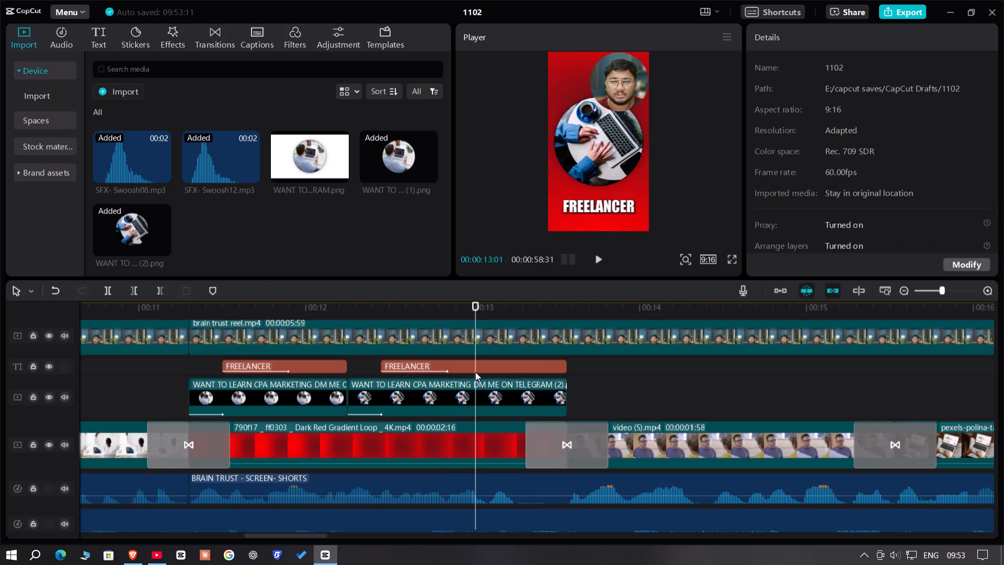
click(475, 368)
drag(838, 108, 505, 77)
key(BackSpace)
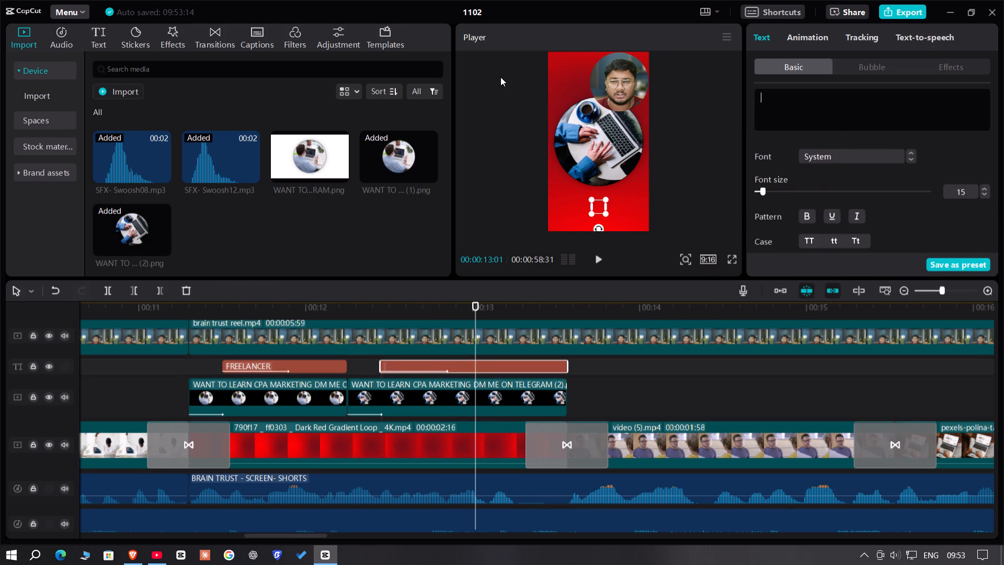
key(r)
text(EMOTE)
key(Return)
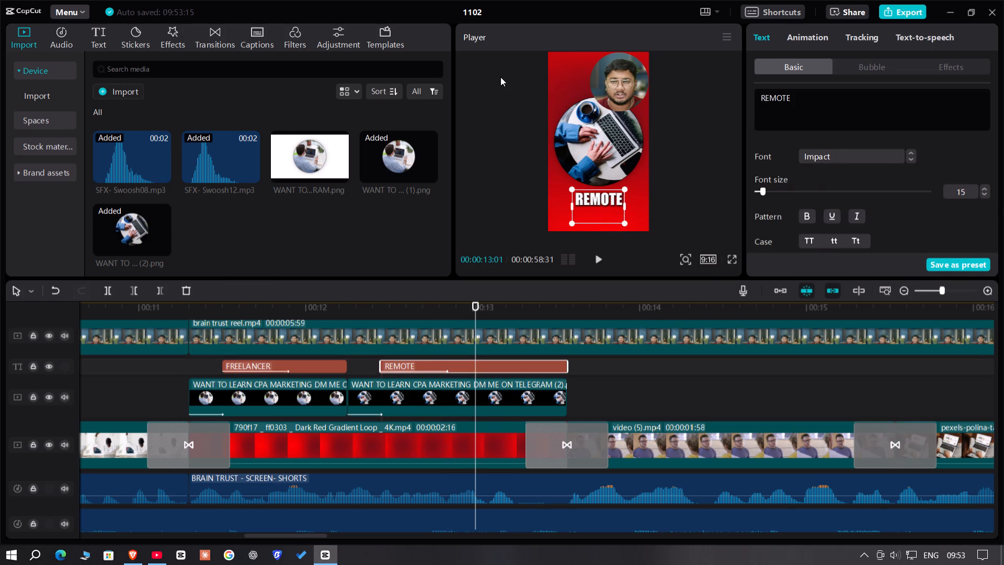
text(WORKER)
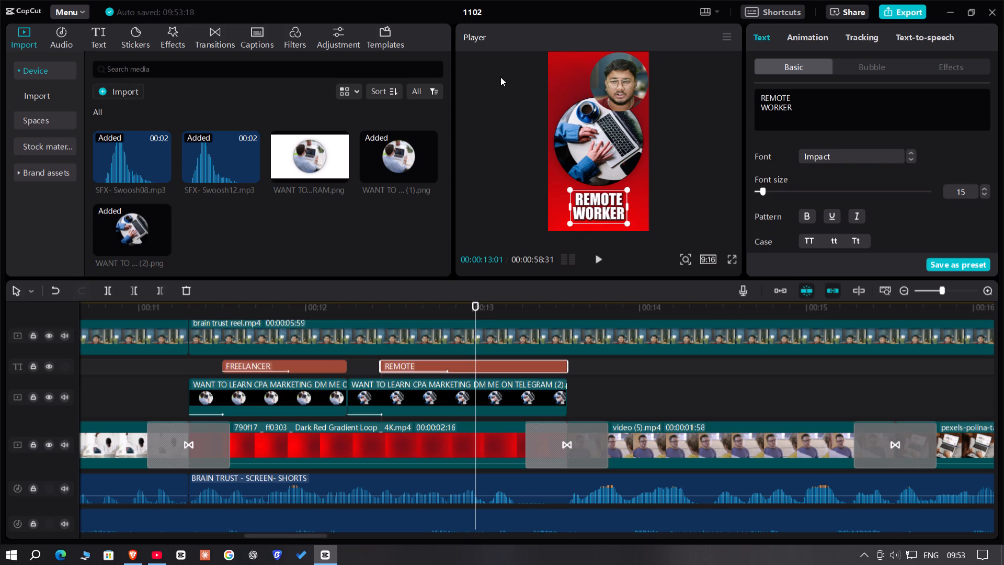
Play back the FREELANCER and REMOTE WORKER section and the clips following it to check timing and locate the next caption's spot.
click(150, 377)
key(space)
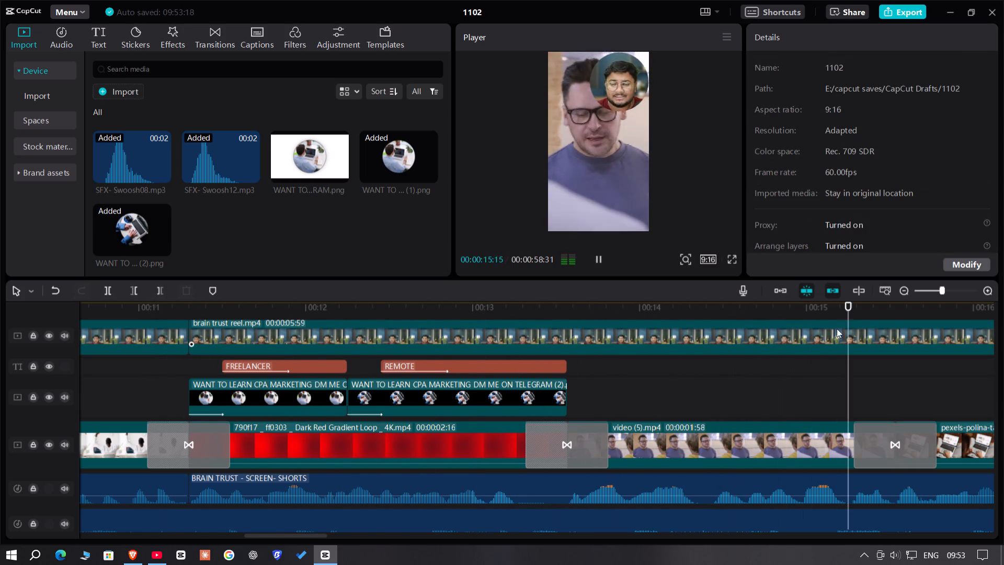
click(932, 293)
key(space)
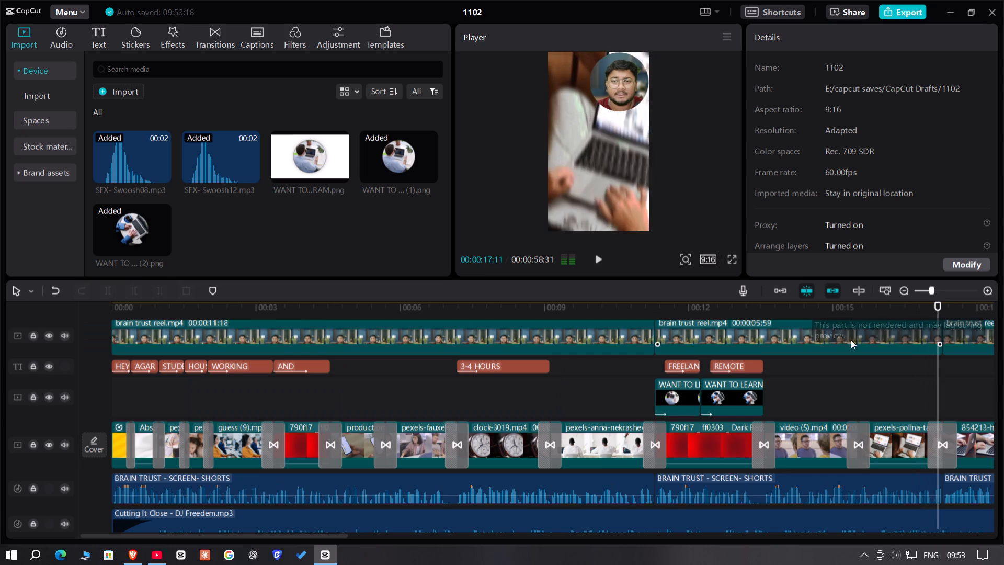
key(space)
drag(152, 536, 277, 543)
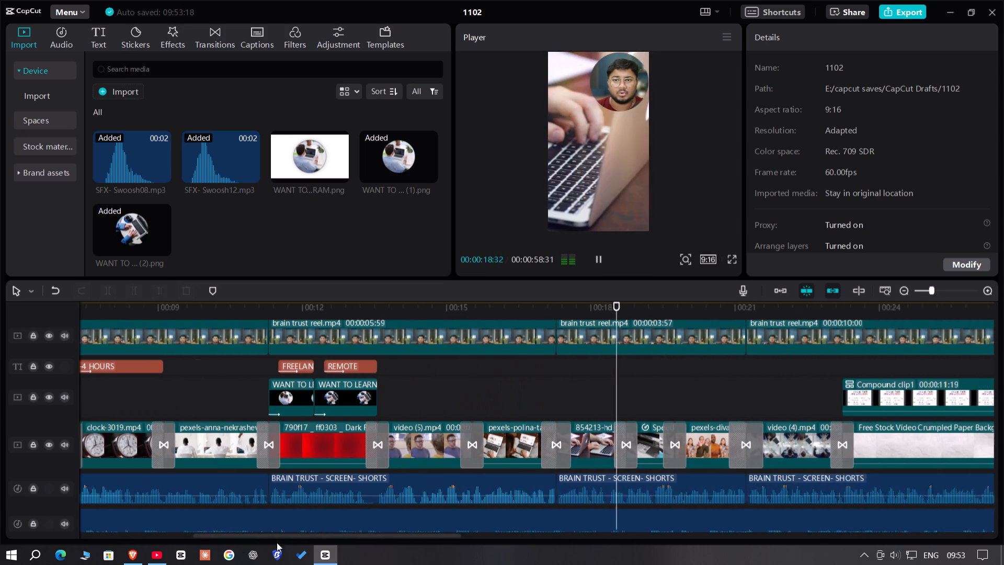
drag(277, 543, 329, 545)
key(space)
key(space)
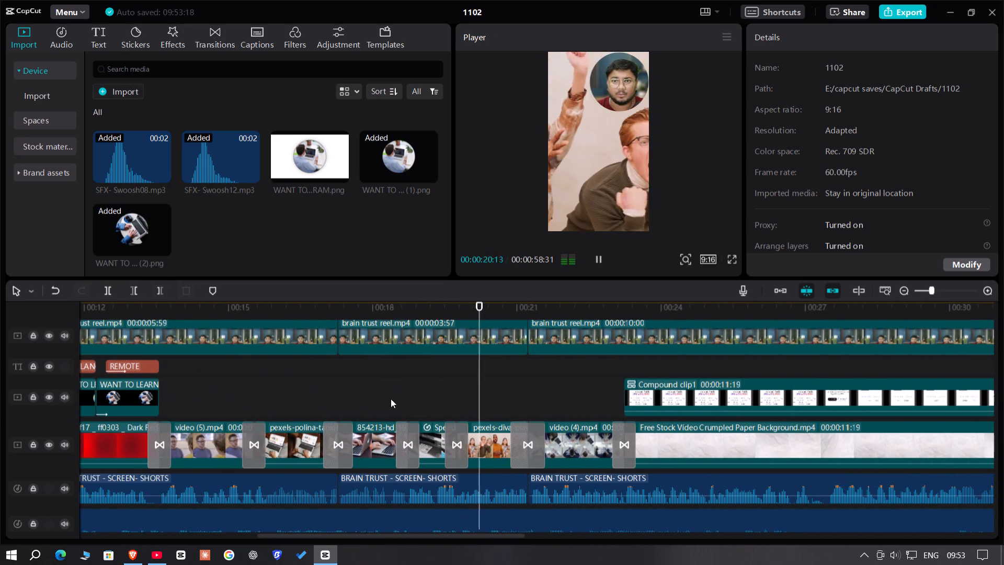
key(space)
Paste the copied FREELANCER caption at 00:00:18:44 and extend its end to the end of the black-and-white keypad clip.
double_click(407, 377)
key(ctrl+v)
drag(444, 368, 455, 371)
Replace the newly pasted caption's text with HOURLY PAY on two lines.
drag(837, 111, 327, 42)
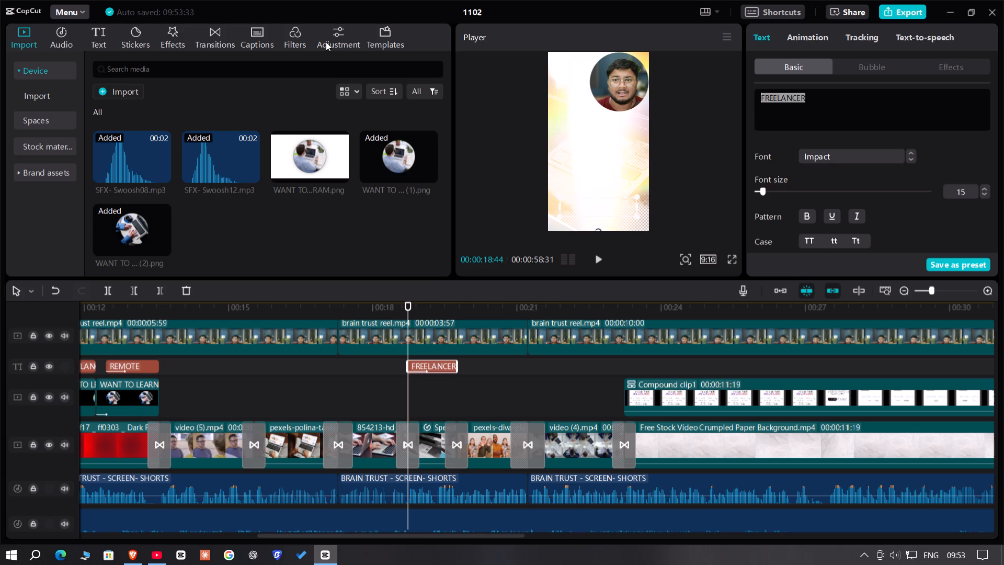
key(BackSpace)
text(HOUR)
text(LY)
key(Return)
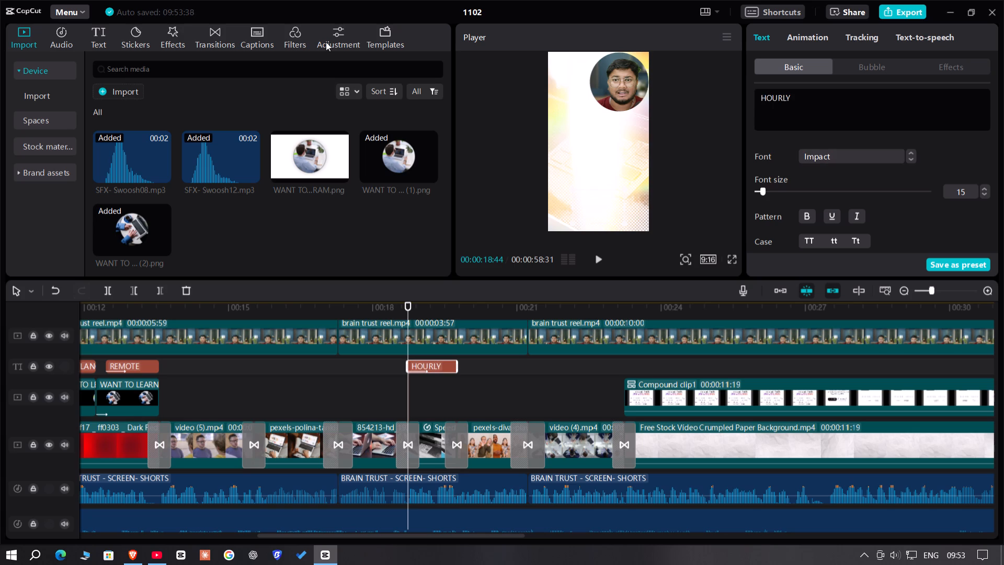
text(PAY)
Move the HOURLY PAY caption up to the middle of the frame, centred just below the circular speaker video.
click(431, 410)
click(432, 444)
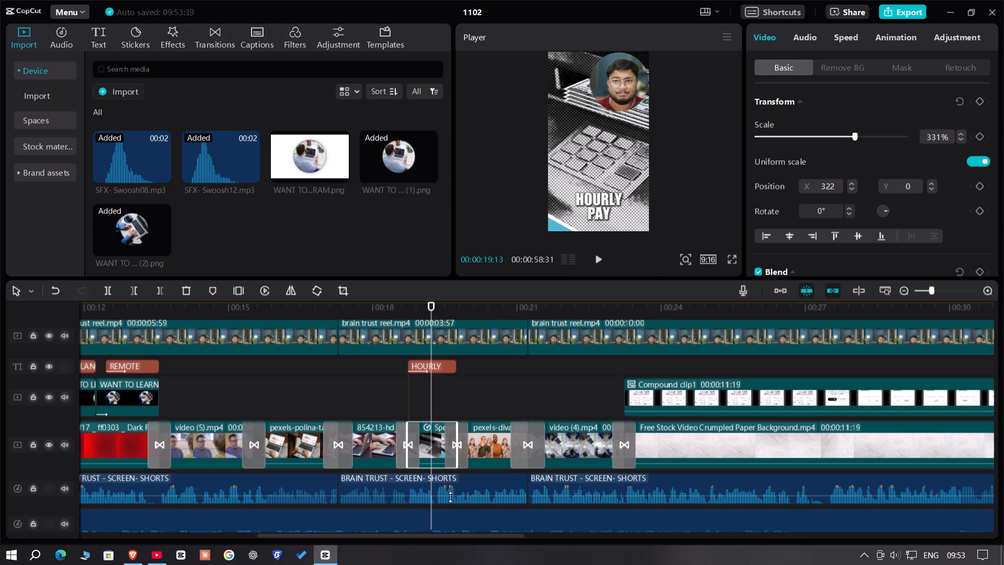
click(439, 368)
drag(618, 208, 620, 130)
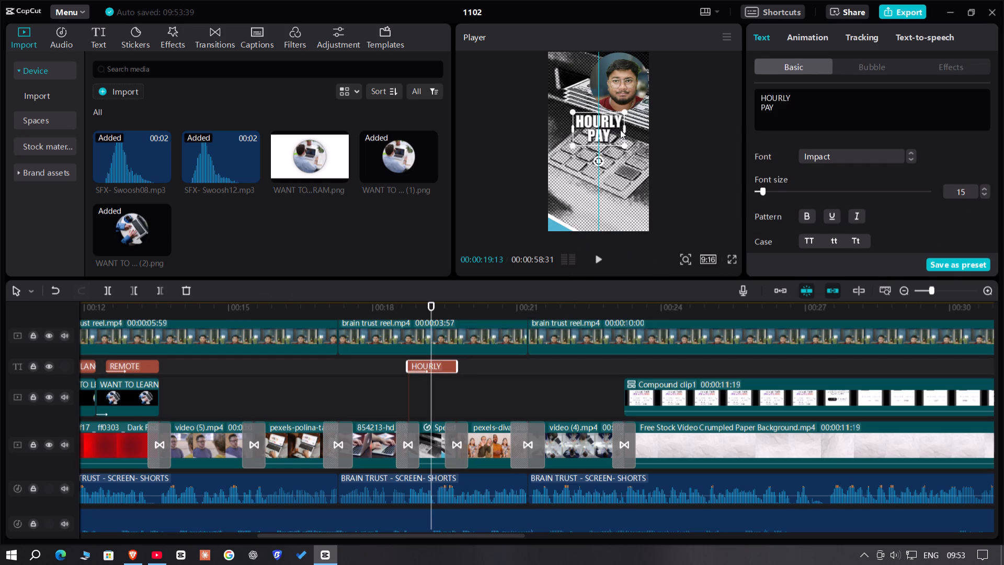
drag(620, 130, 620, 143)
click(625, 161)
Set the font size of only the word PAY in the HOURLY PAY caption to 31.
drag(790, 118, 772, 111)
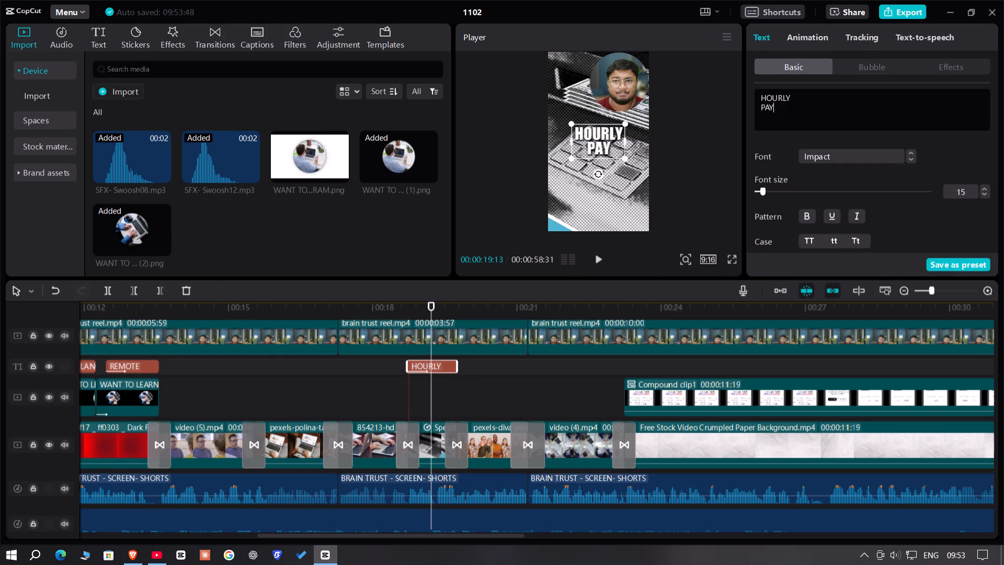
drag(772, 111, 746, 110)
triple_click(984, 190)
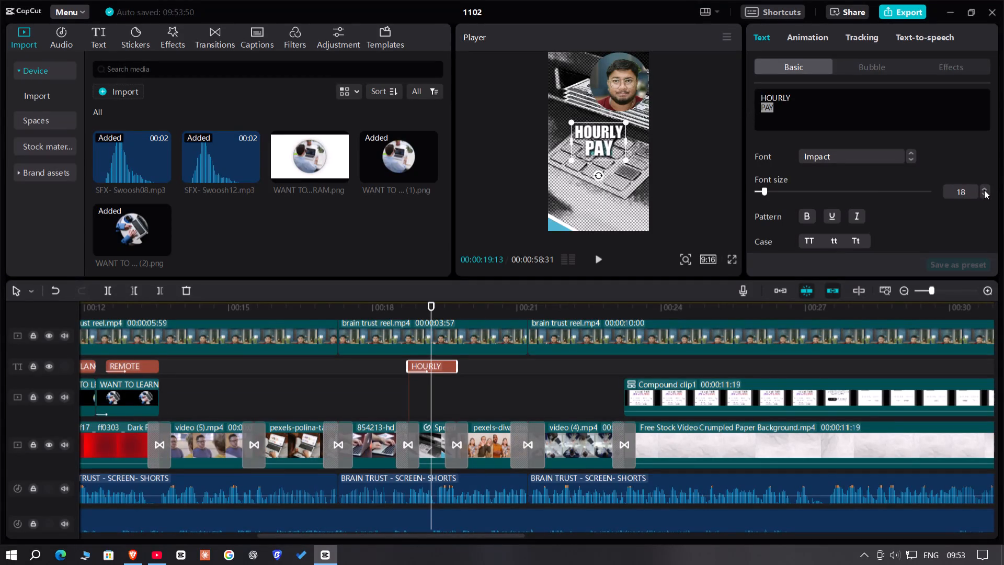
triple_click(984, 190)
triple_click(984, 190)
triple_click(984, 190)
triple_click(984, 190)
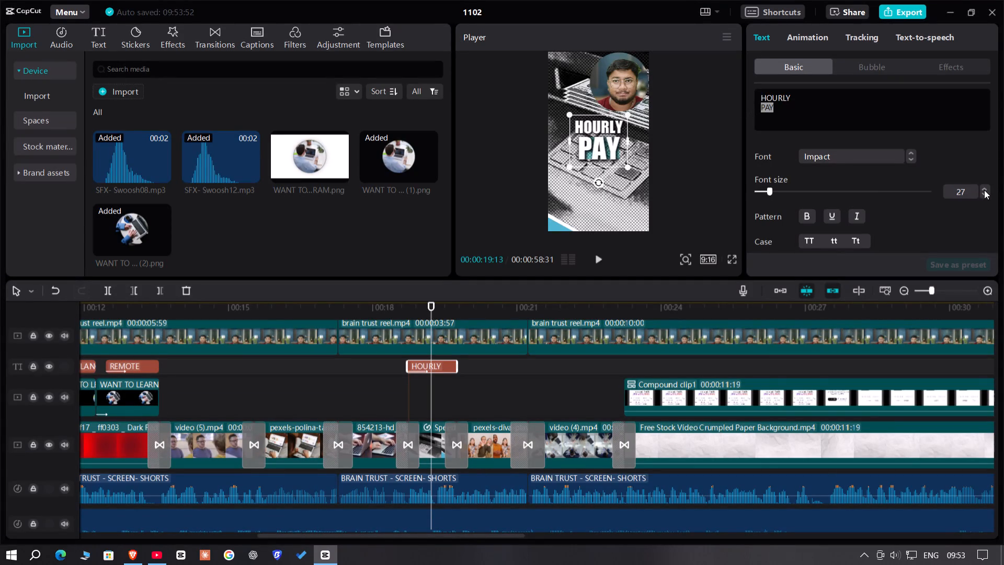
click(984, 190)
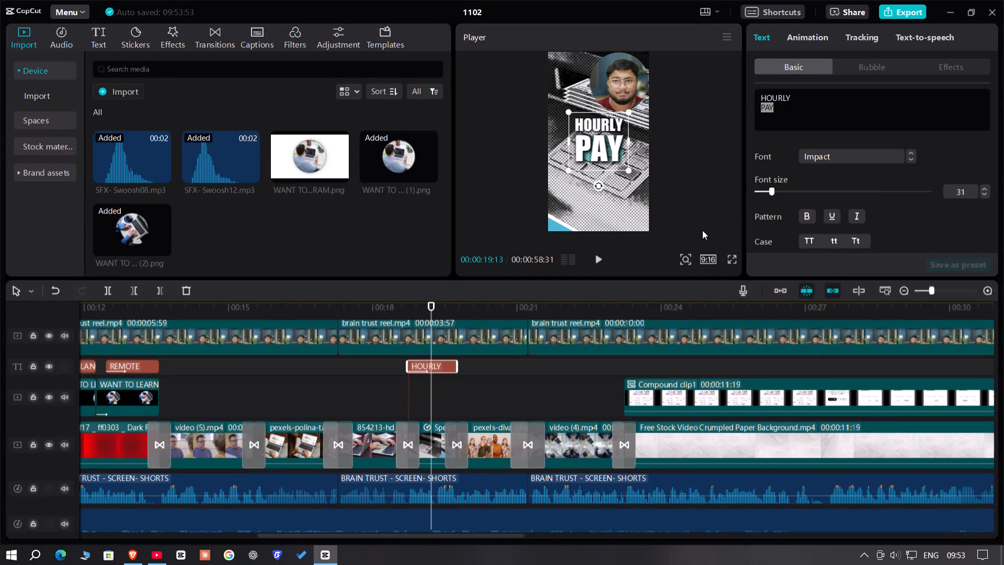
Scale up the whole HOURLY PAY caption until its box spans about four fifths of the frame's width.
drag(629, 167, 638, 195)
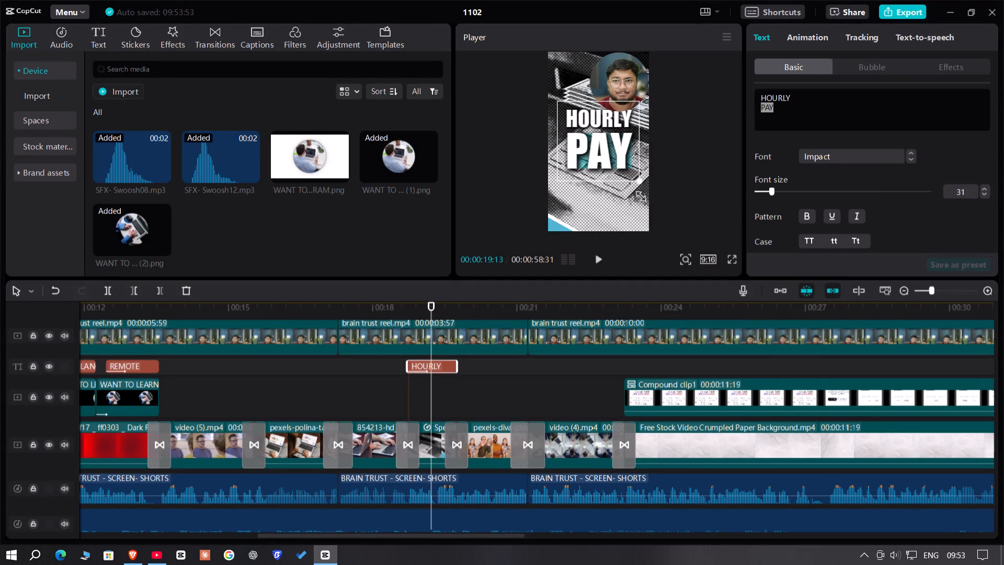
drag(638, 195, 638, 194)
Colour the word PAY bright green, 65FF00.
scroll(828, 218, down, 1)
click(846, 218)
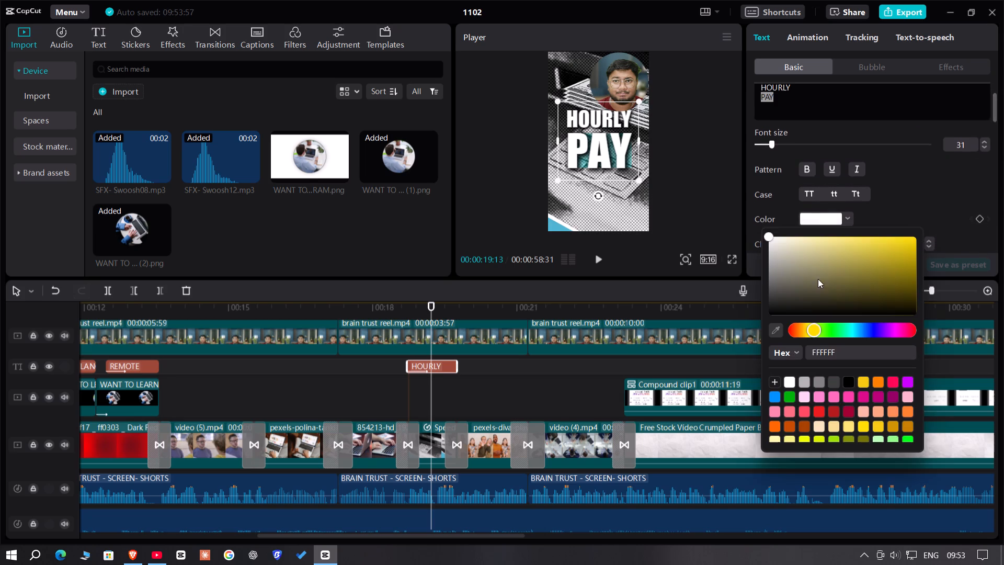
drag(810, 327, 829, 327)
drag(851, 301, 952, 201)
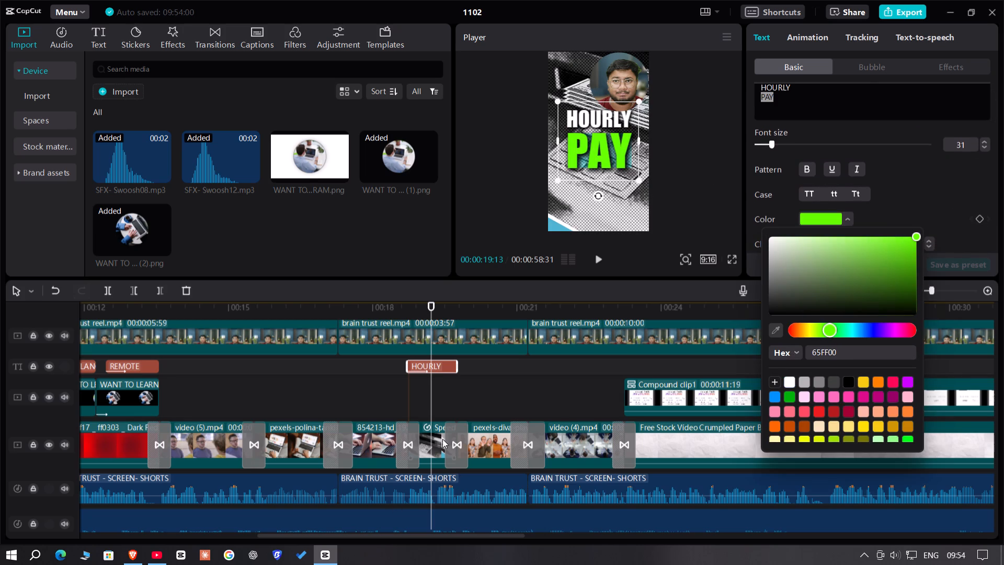
Reduce the opacity of the black-and-white keypad clip behind the HOURLY PAY caption to 54%.
click(431, 439)
scroll(806, 199, down, 2)
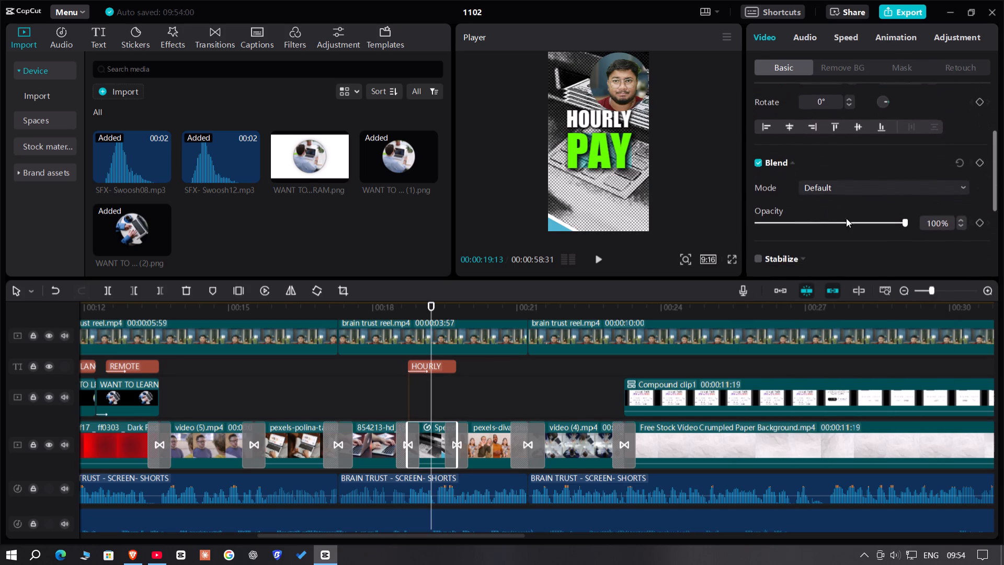
click(851, 231)
drag(851, 231, 847, 233)
click(841, 228)
click(841, 228)
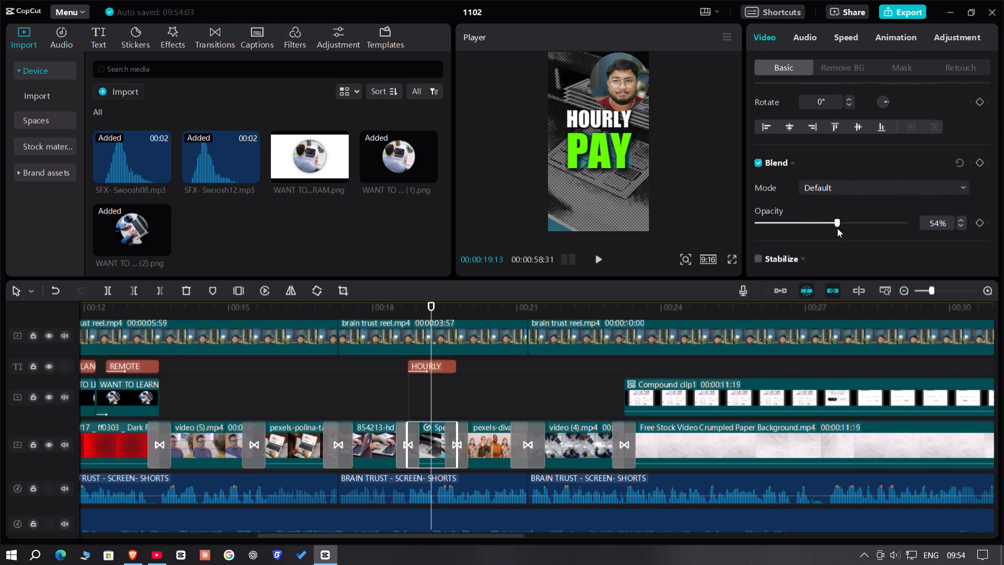
Play back the HOURLY PAY caption and the speech following it up to the start of the phone screen overlay.
click(442, 369)
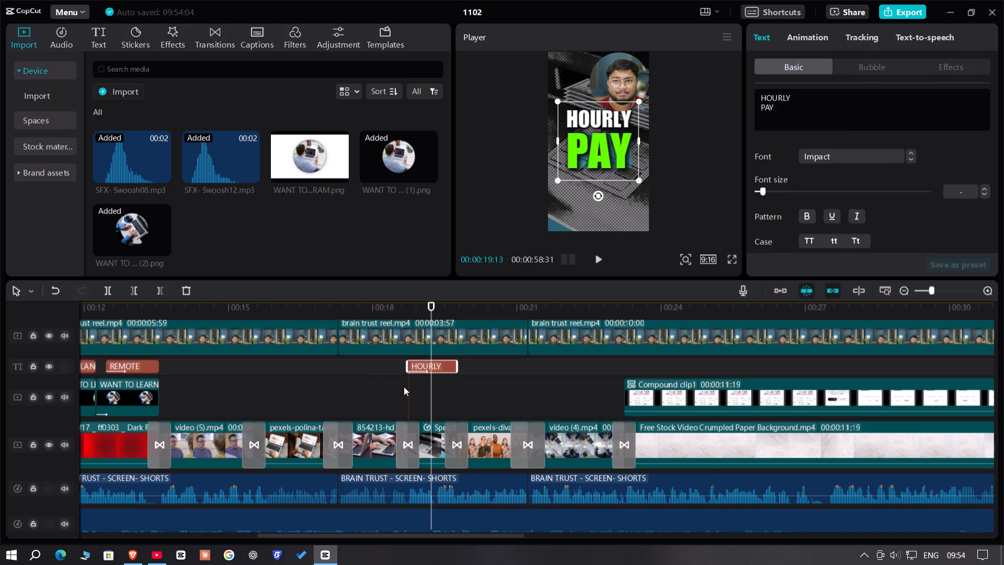
click(404, 387)
key(space)
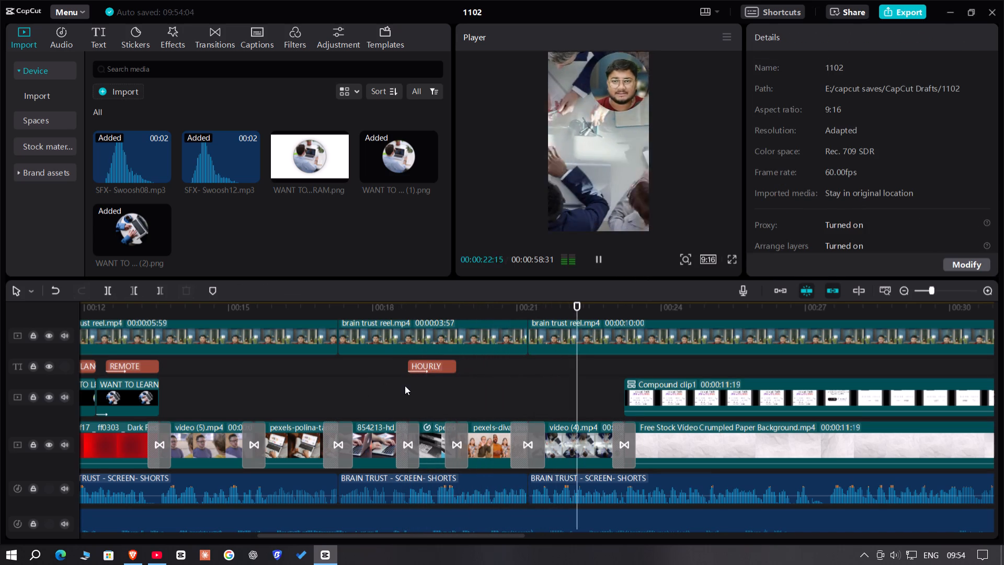
key(space)
key(space)
key(space)
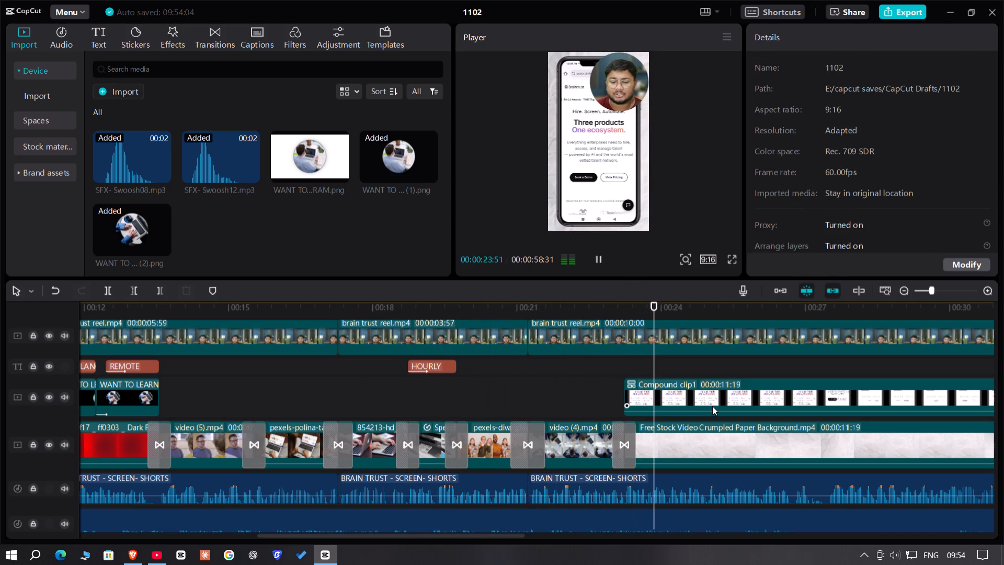
Apply the Slide Up entrance animation to the phone screen overlay, Compound clip1.
click(712, 406)
click(886, 42)
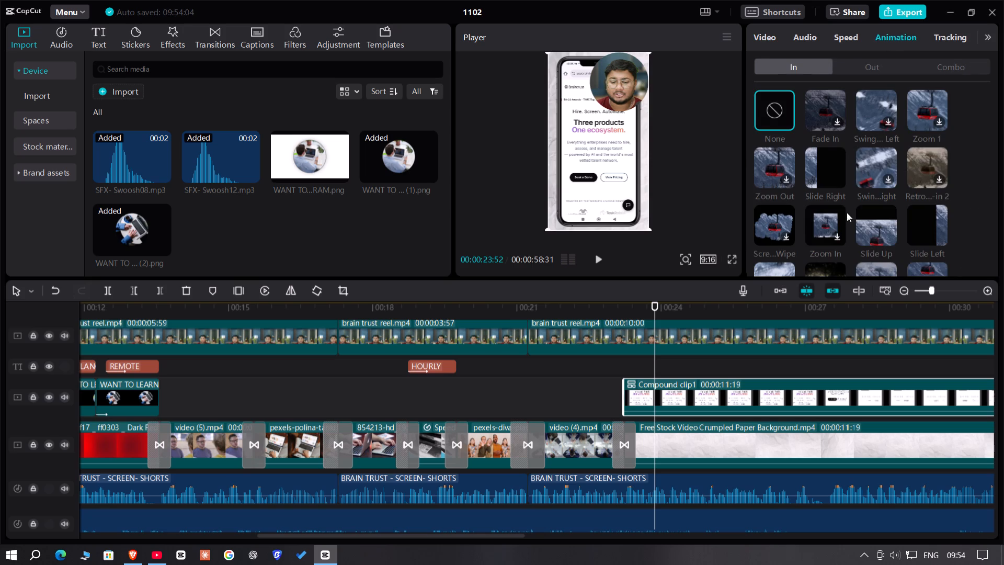
click(891, 234)
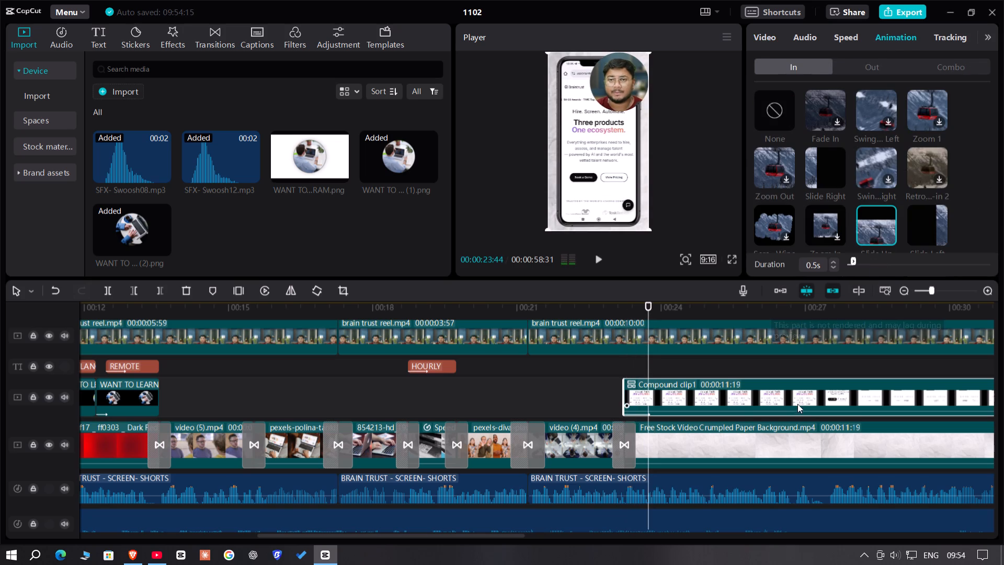
Apply the Slide Down exit animation to the end of the first phone screen overlay, Compound clip1, and play it back.
drag(765, 367, 780, 367)
click(780, 367)
drag(780, 367, 994, 367)
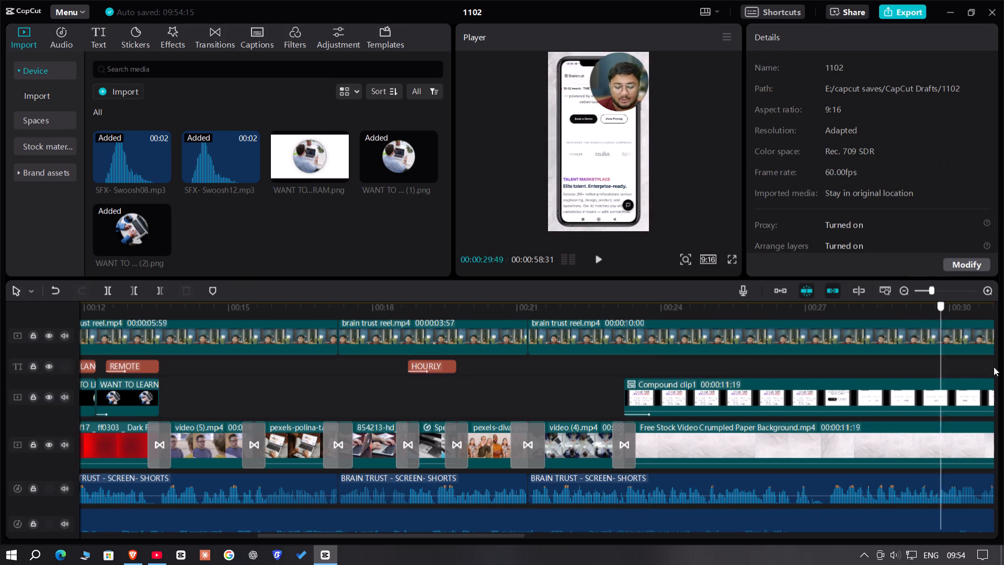
drag(994, 367, 521, 406)
click(521, 403)
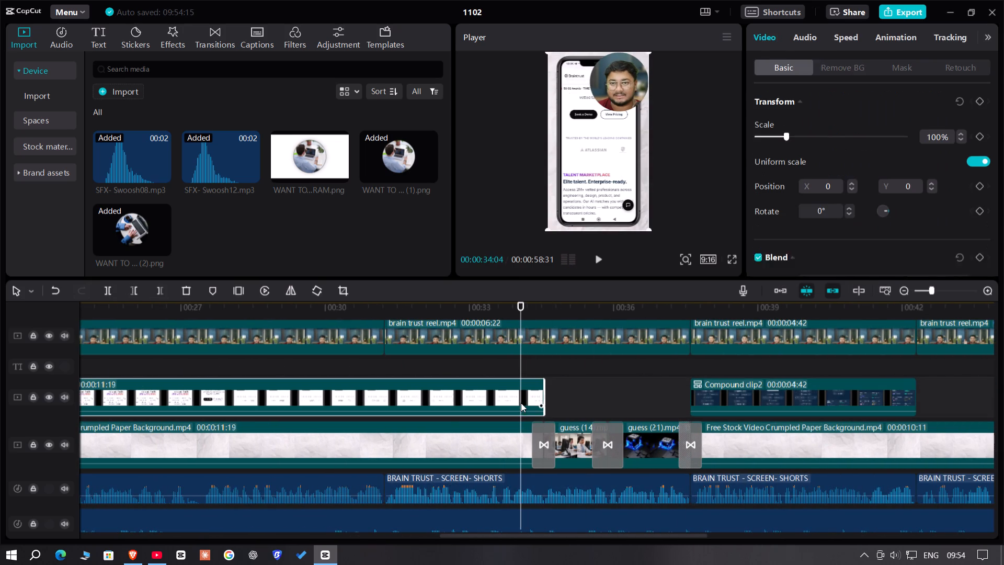
click(888, 40)
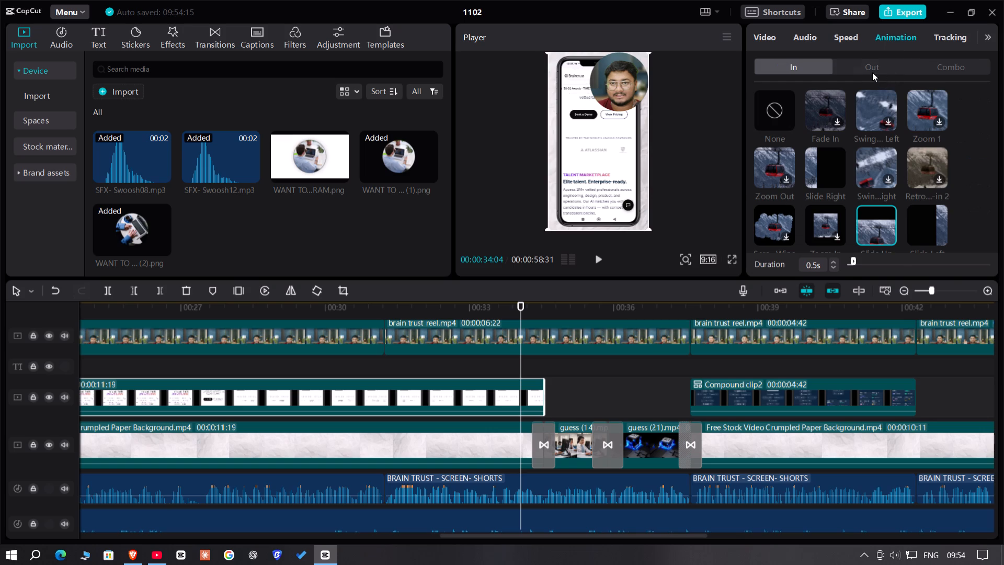
click(872, 72)
click(770, 231)
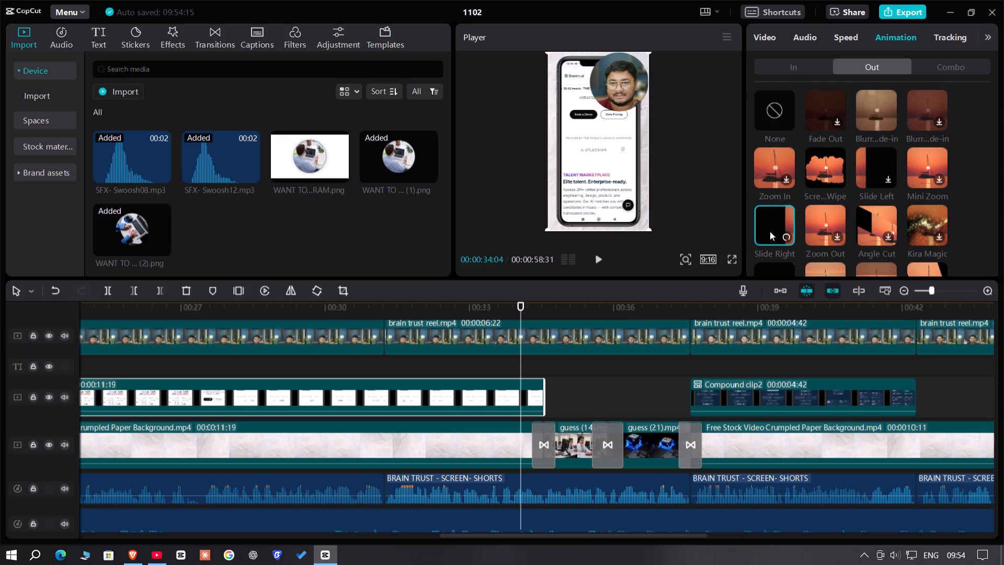
scroll(770, 223, down, 1)
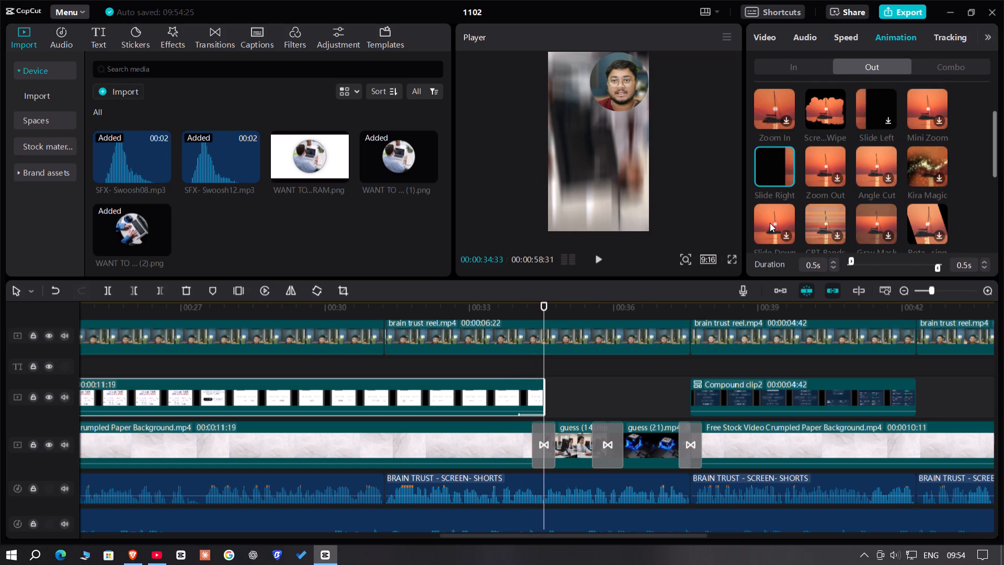
click(780, 224)
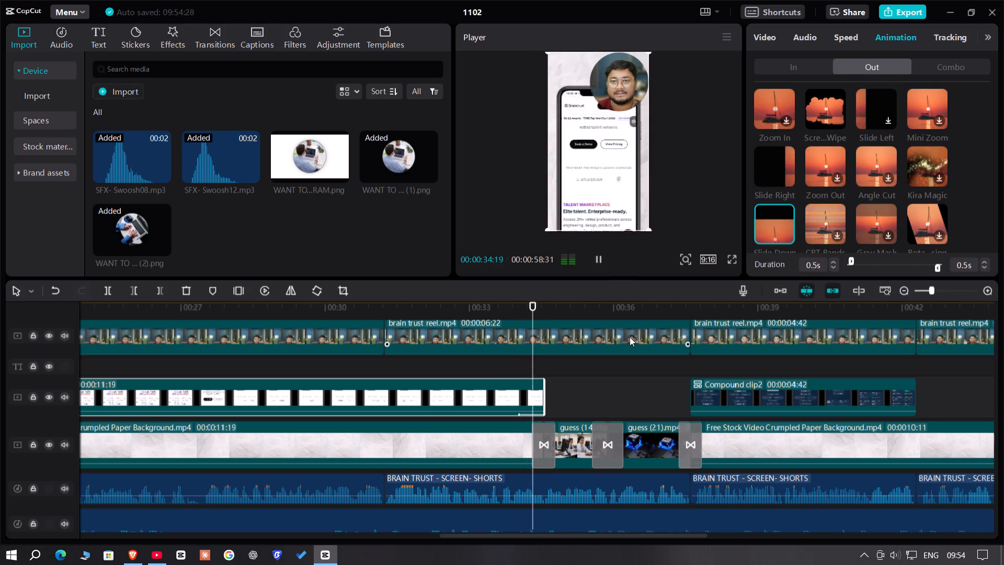
key(space)
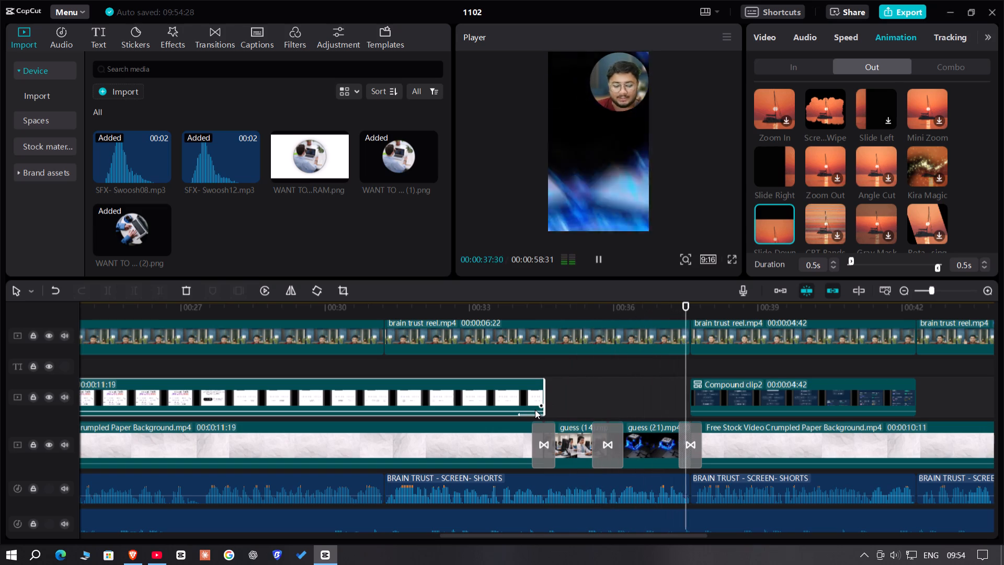
key(space)
Apply the Slide Up entrance animation to the second phone screen overlay, Compound clip2.
click(734, 395)
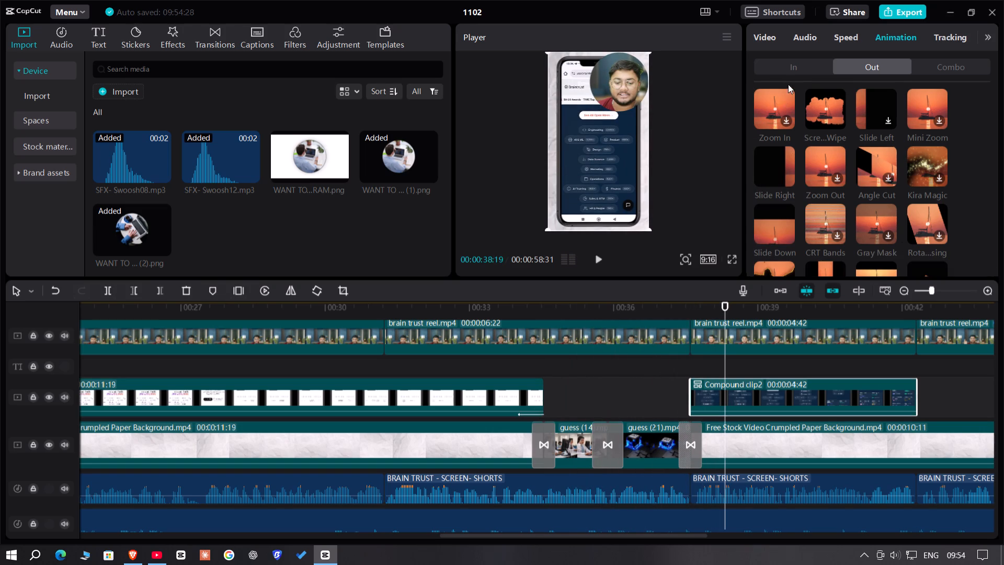
click(796, 63)
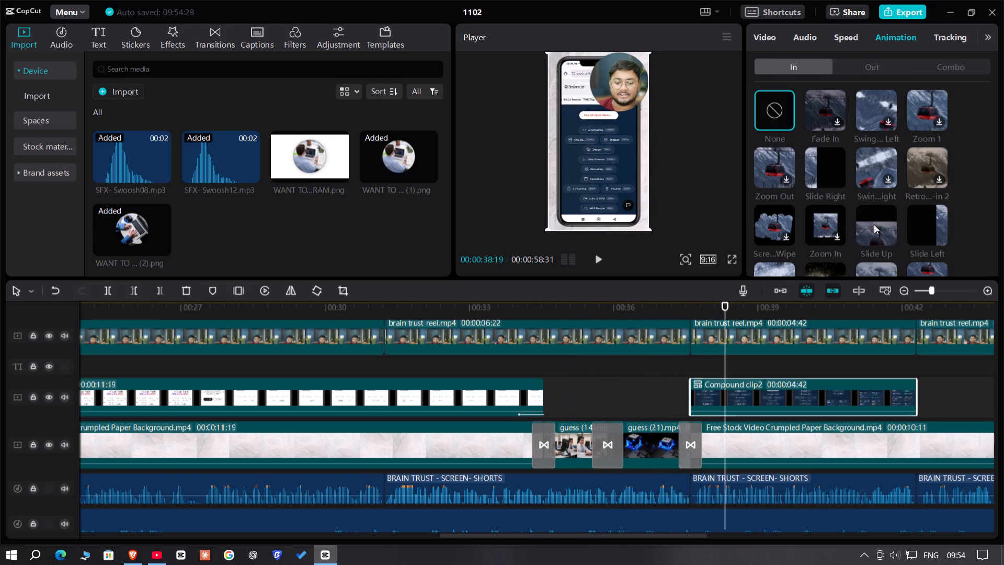
click(874, 224)
click(643, 397)
key(space)
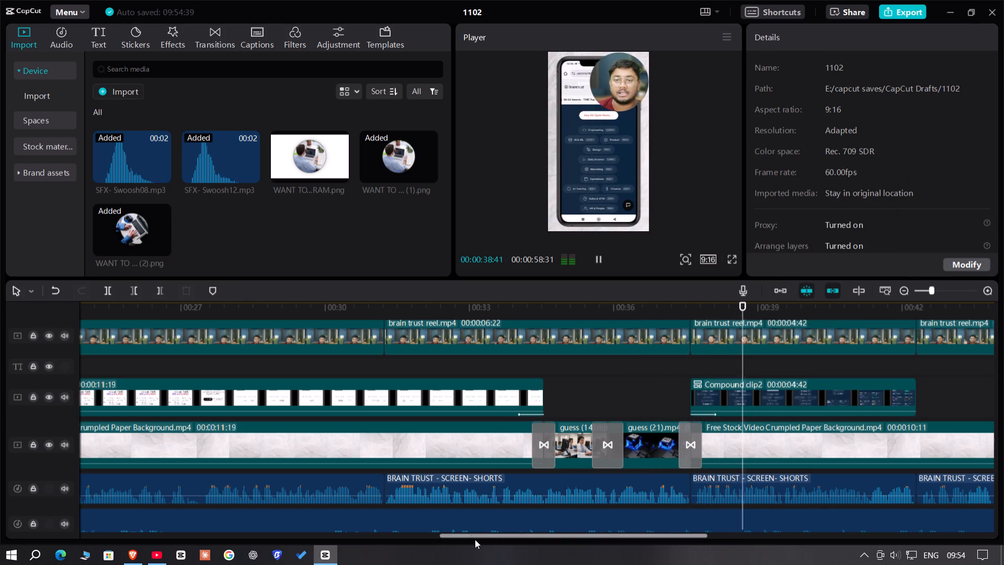
key(space)
Examine the frames around the end of Compound clip2, where the phone screen gives way to the crumpled paper background.
drag(492, 537, 599, 530)
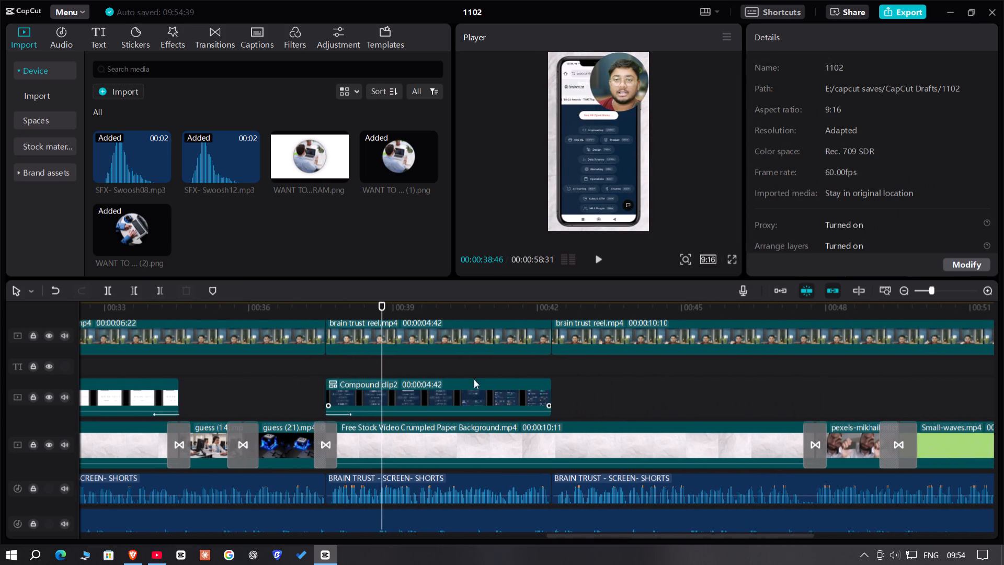
click(474, 367)
drag(474, 367, 556, 385)
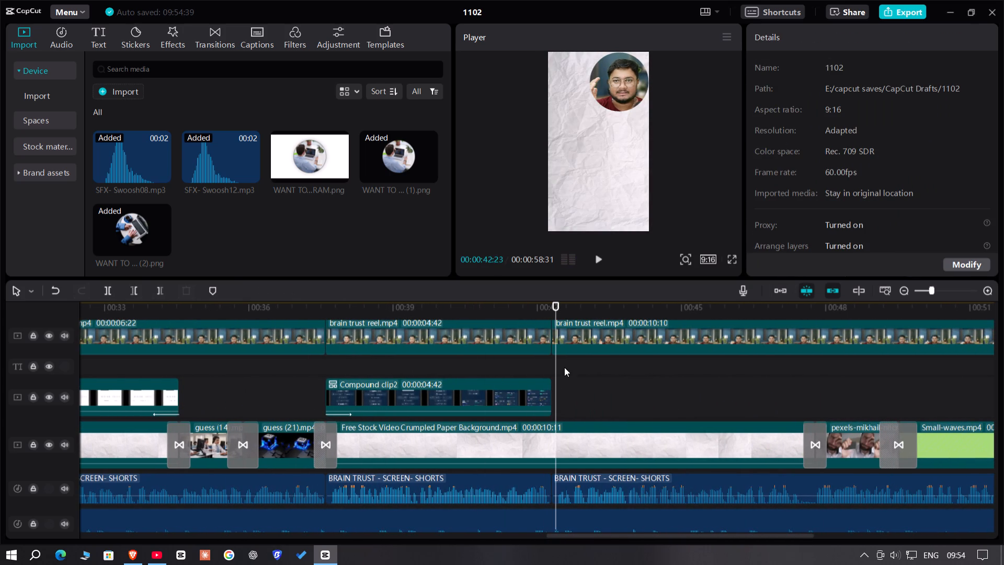
click(558, 366)
drag(558, 366, 546, 366)
click(545, 367)
drag(545, 367, 556, 373)
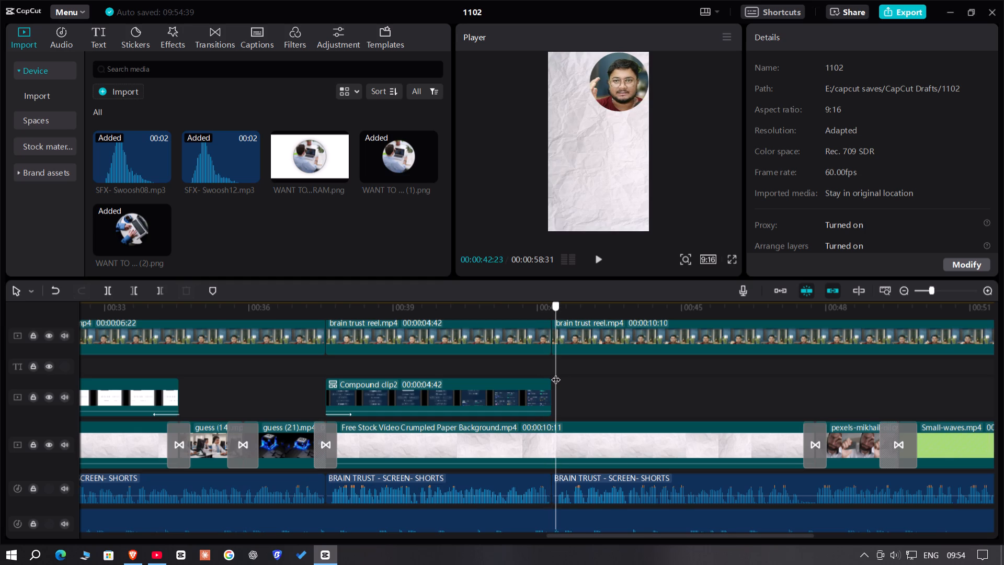
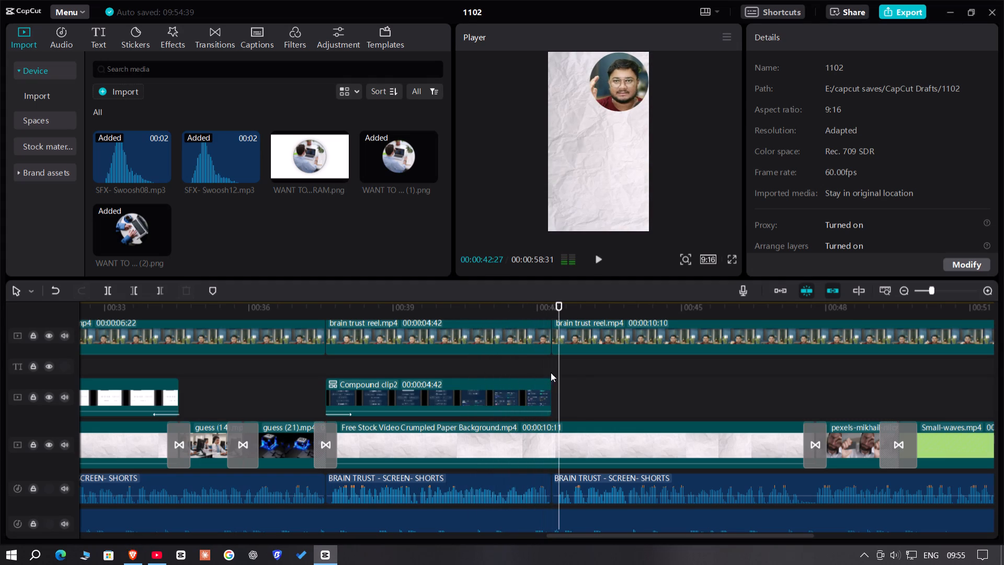
Paste the copied caption at the end of Compound clip2, at 00:00:42:18, and change its text to PROS.
double_click(551, 371)
key(ctrl+v)
click(941, 288)
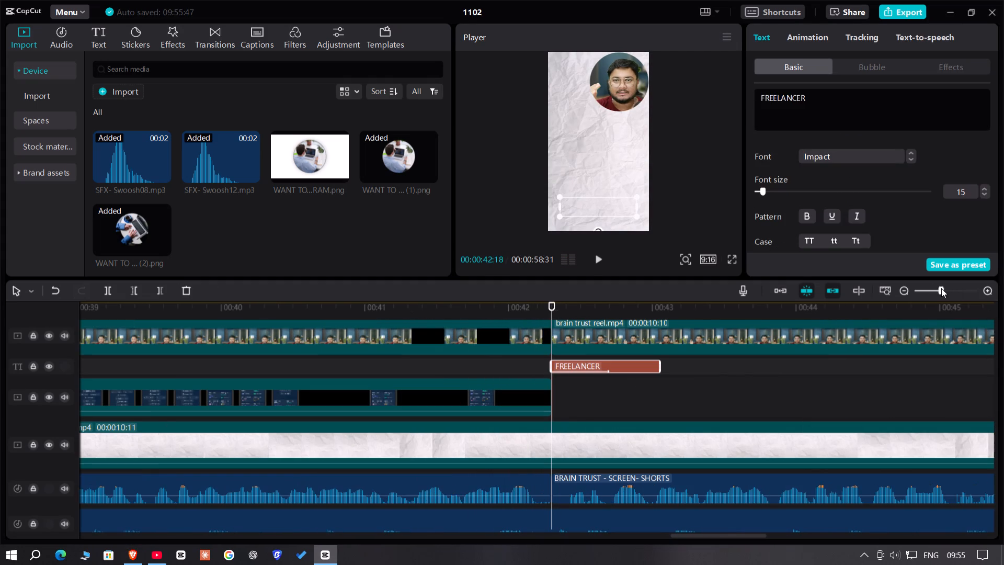
key(space)
key(space)
key(space)
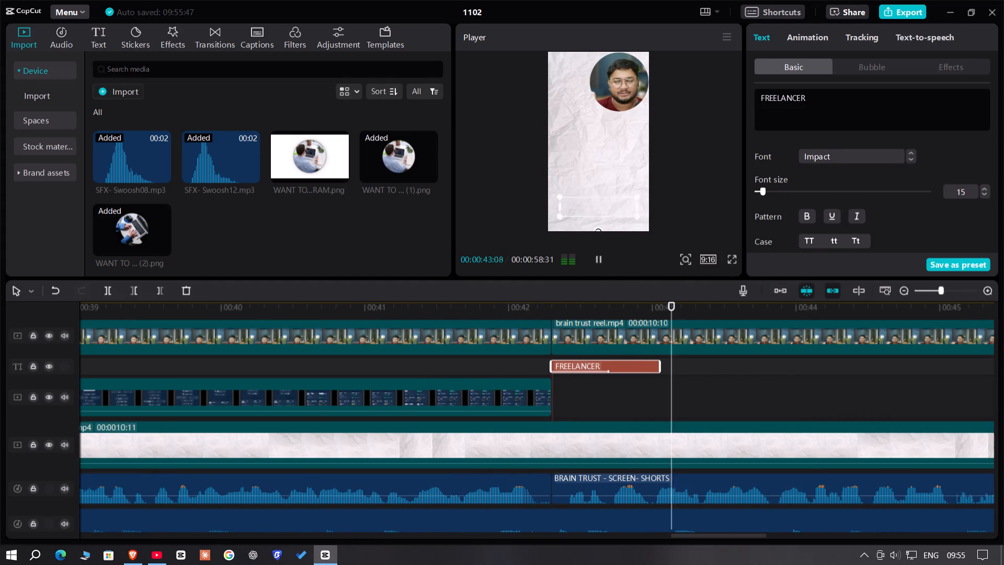
key(space)
drag(842, 107, 625, 69)
key(BackSpace)
text(PROS)
Set the PROS caption's text colour to bright green, 67FF00.
scroll(848, 187, down, 1)
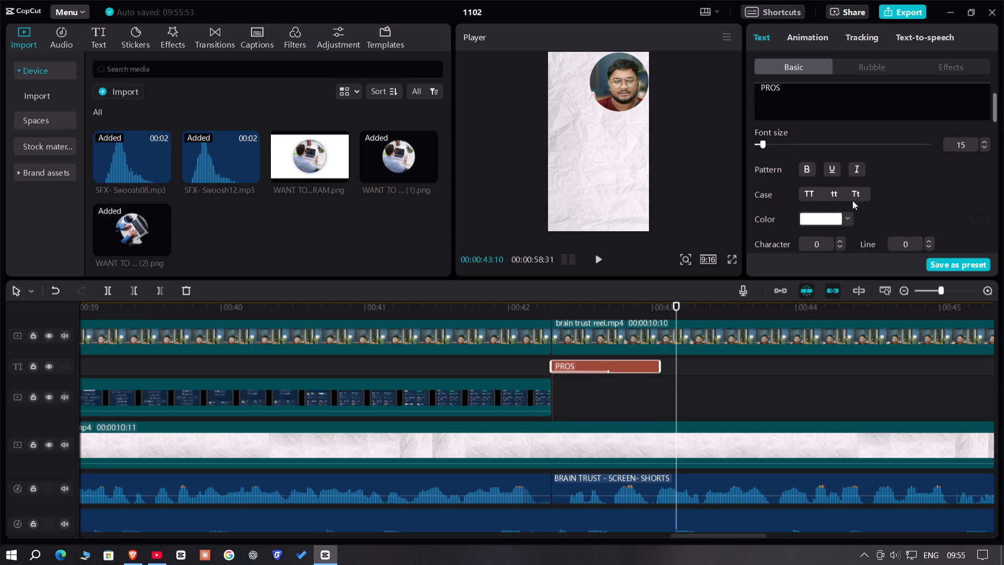
click(852, 218)
drag(820, 289, 977, 217)
Enlarge the PROS caption to most of the frame width and centre it just below the speaker's circle.
click(608, 303)
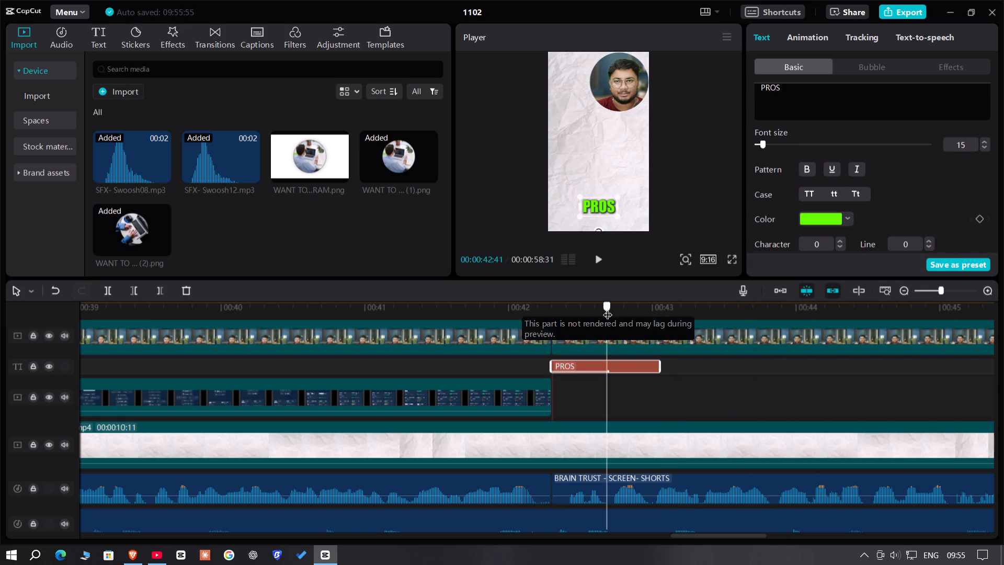
drag(578, 196, 547, 176)
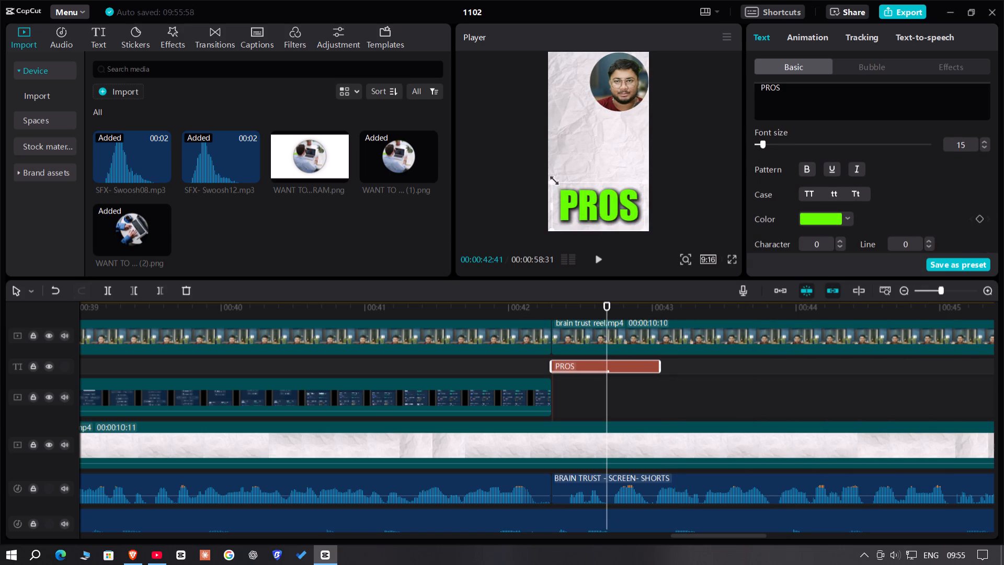
drag(553, 181, 560, 193)
drag(608, 213, 609, 142)
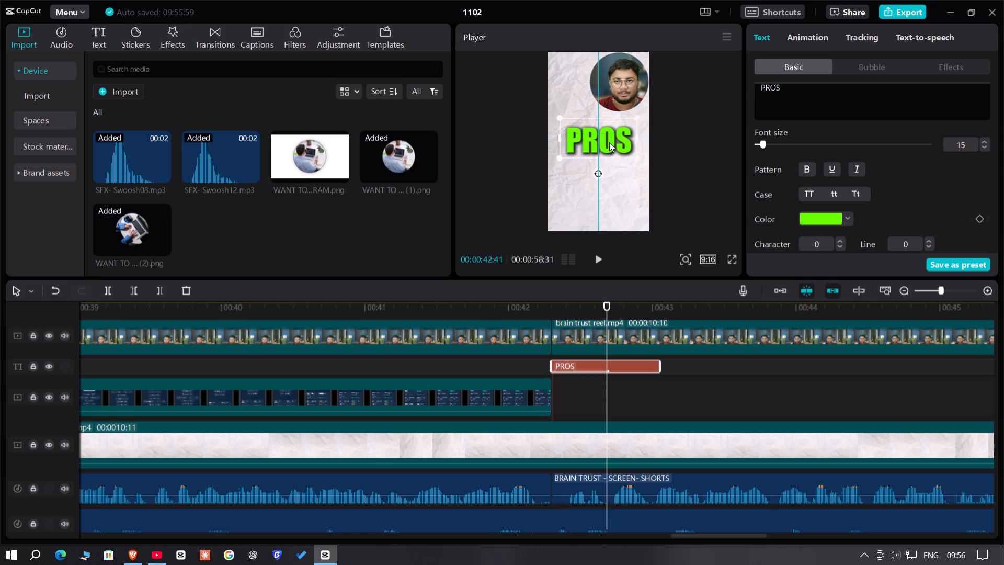
drag(609, 142, 609, 151)
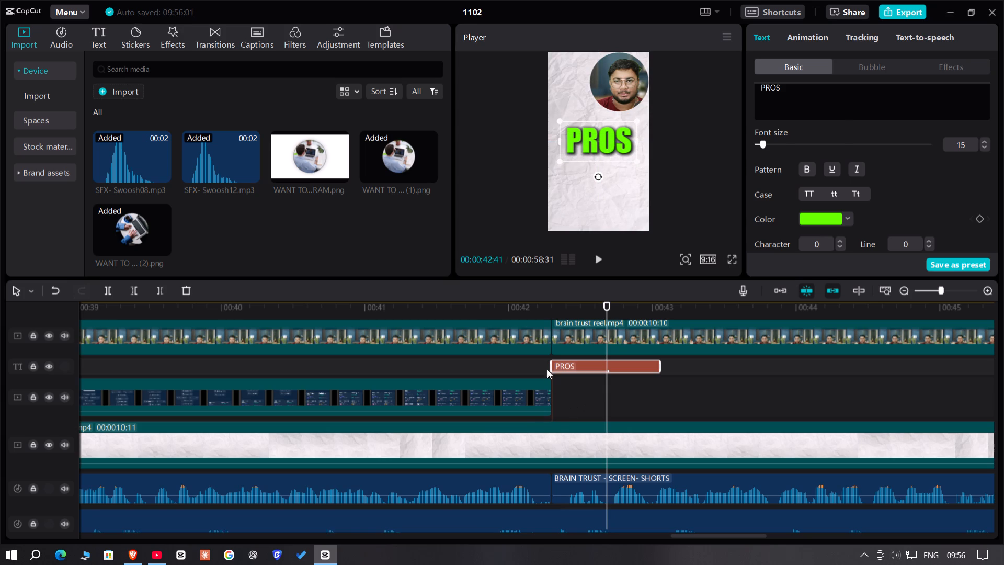
Duplicate the PROS caption on the same text track at the next spoken word, at 00:00:43:12, keeping a single copy.
click(543, 367)
key(space)
key(space)
key(space)
key(space)
key(space)
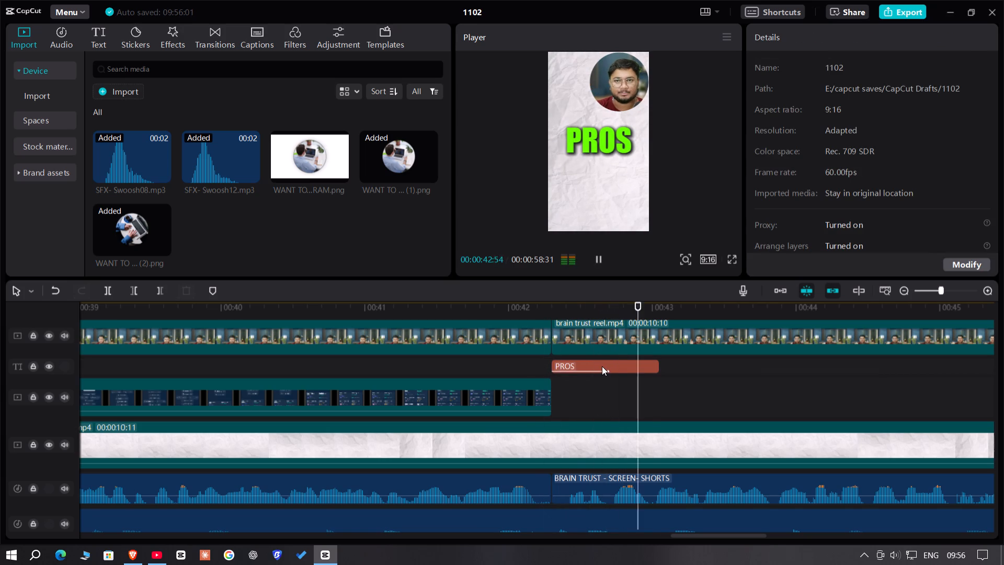
key(space)
key(space)
key(space)
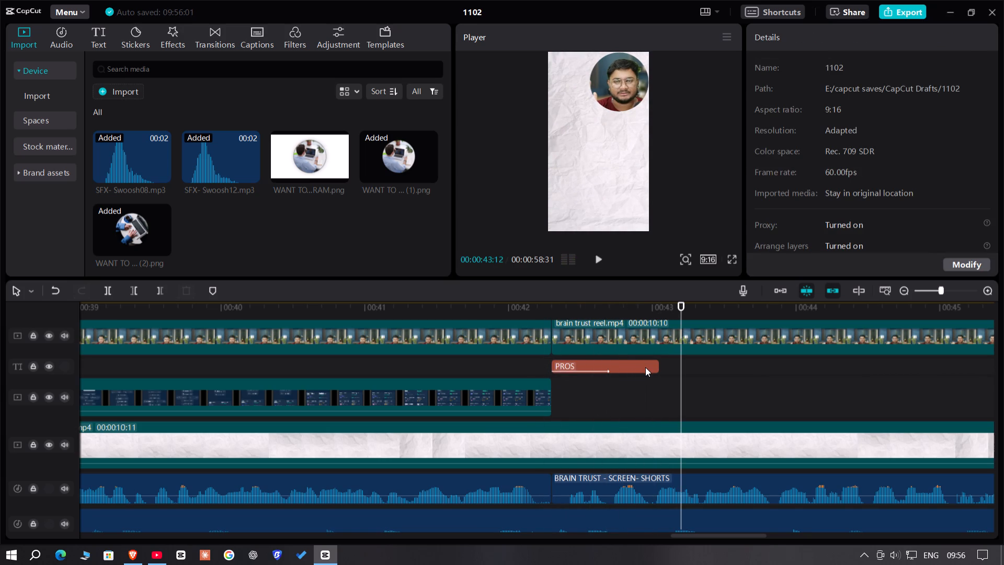
click(645, 367)
right_click(645, 367)
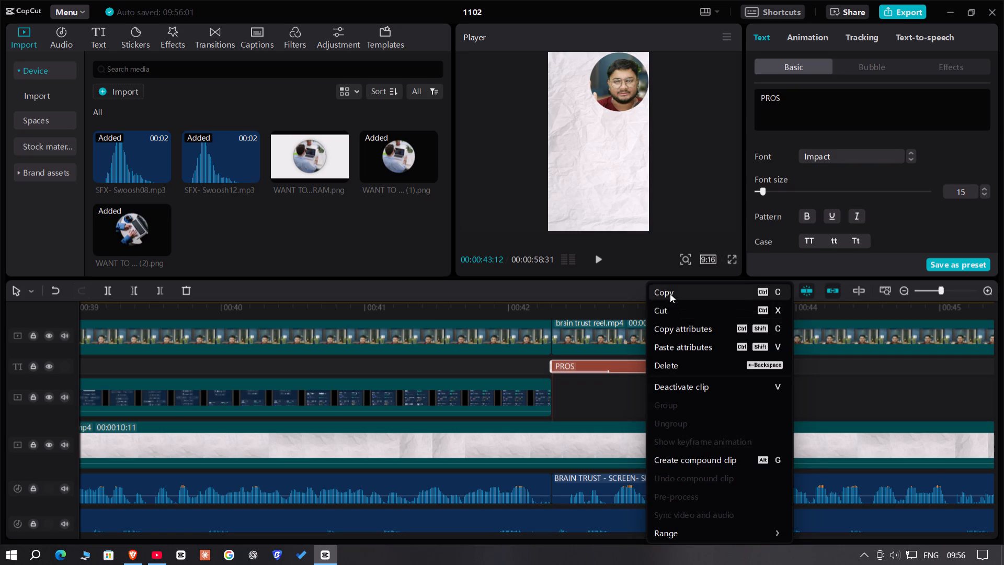
click(670, 293)
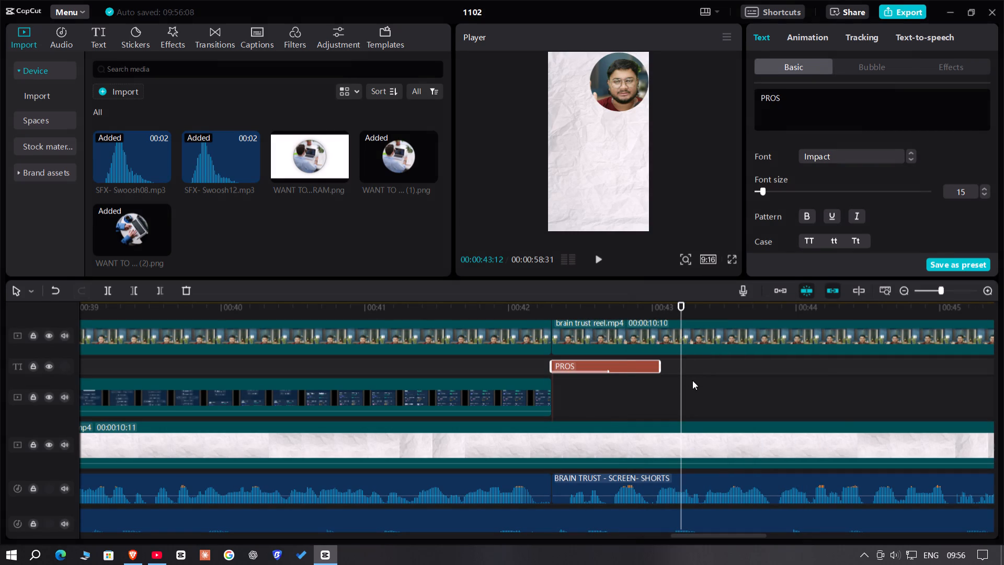
right_click(619, 366)
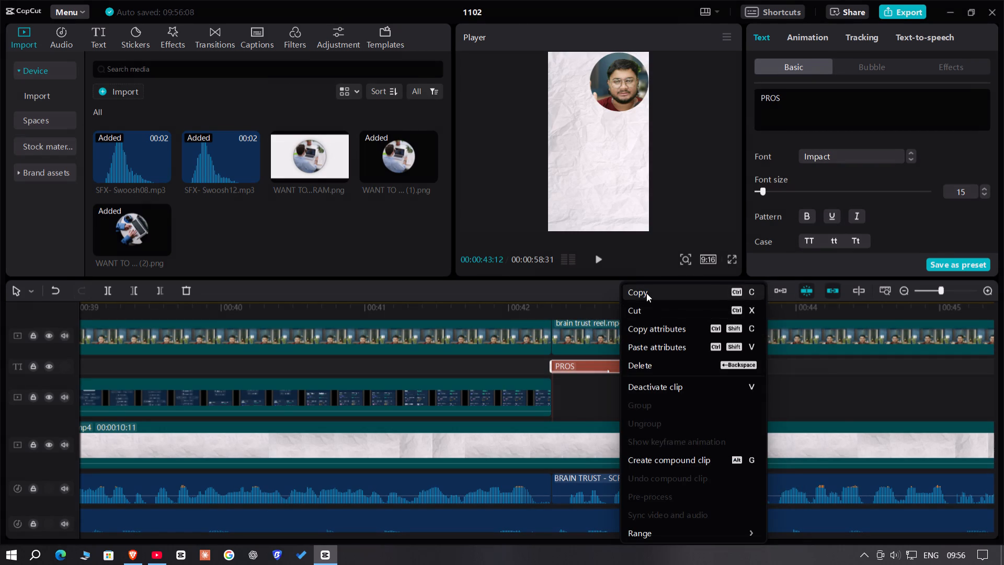
click(646, 293)
key(ctrl+v)
key(ctrl+v)
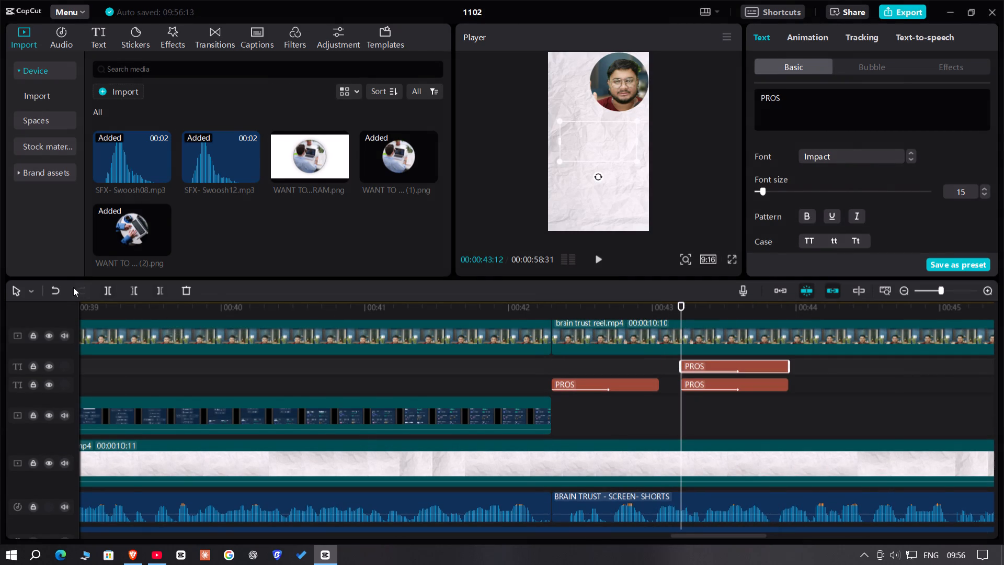
click(58, 292)
Find the end of the second word at 00:00:44:06 and change the duplicated caption's text to CONS.
key(space)
key(space)
key(space)
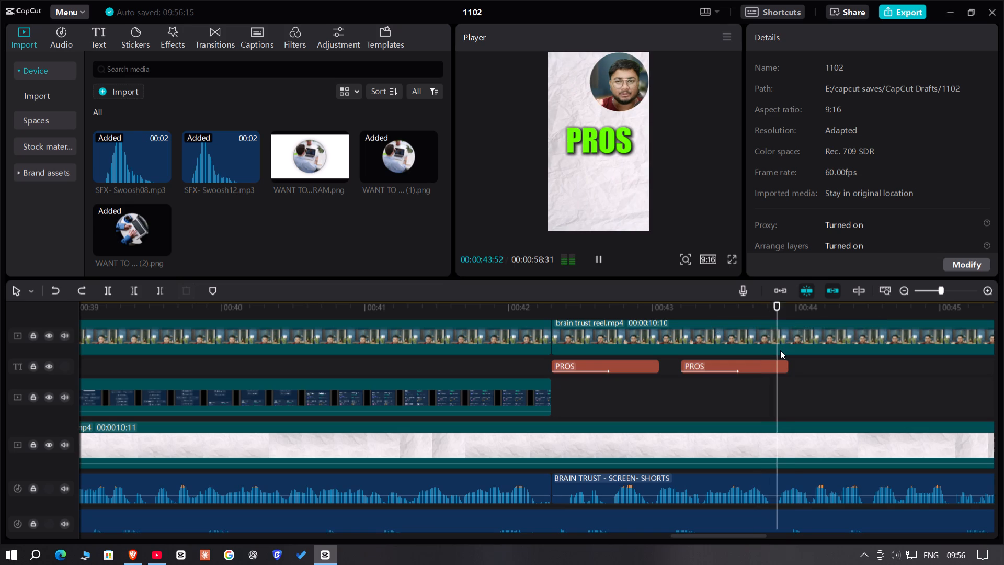
key(space)
key(space)
key(space)
key(Left)
key(Left)
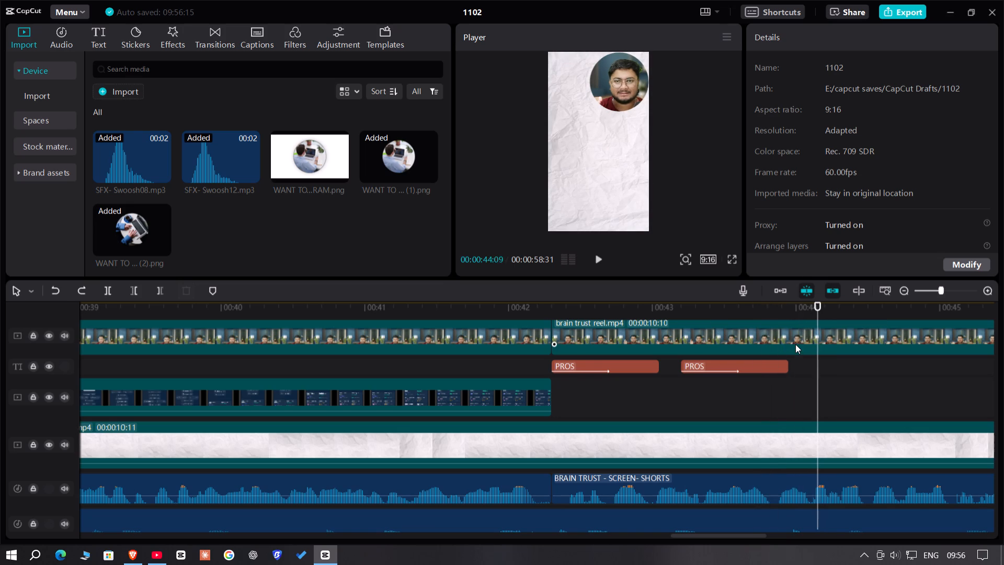
key(Left)
key(Left)
key(Left)
click(773, 370)
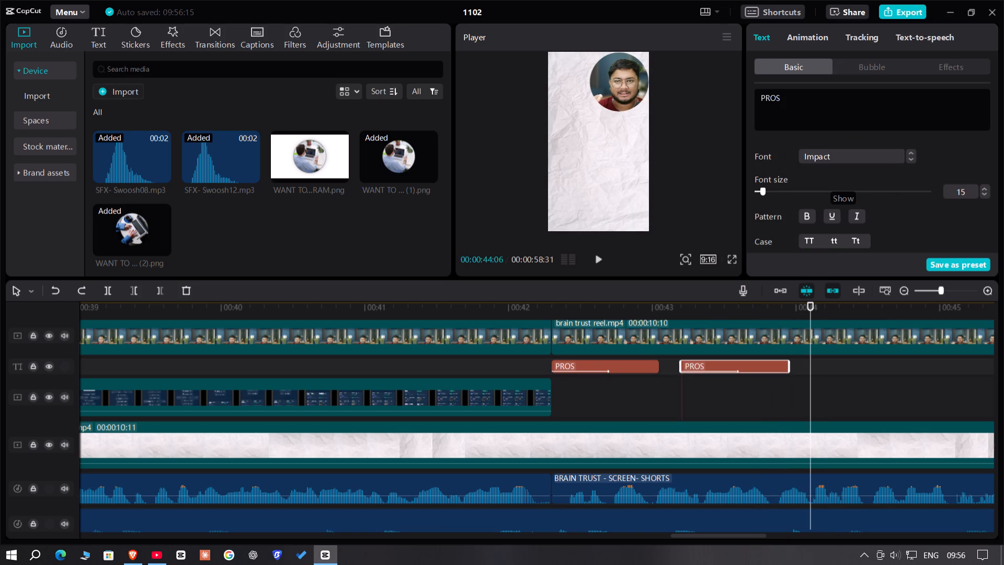
drag(805, 103, 671, 64)
key(BackSpace)
text(CONS)
Set the CONS caption's text colour to pure red.
scroll(873, 230, down, 1)
click(849, 220)
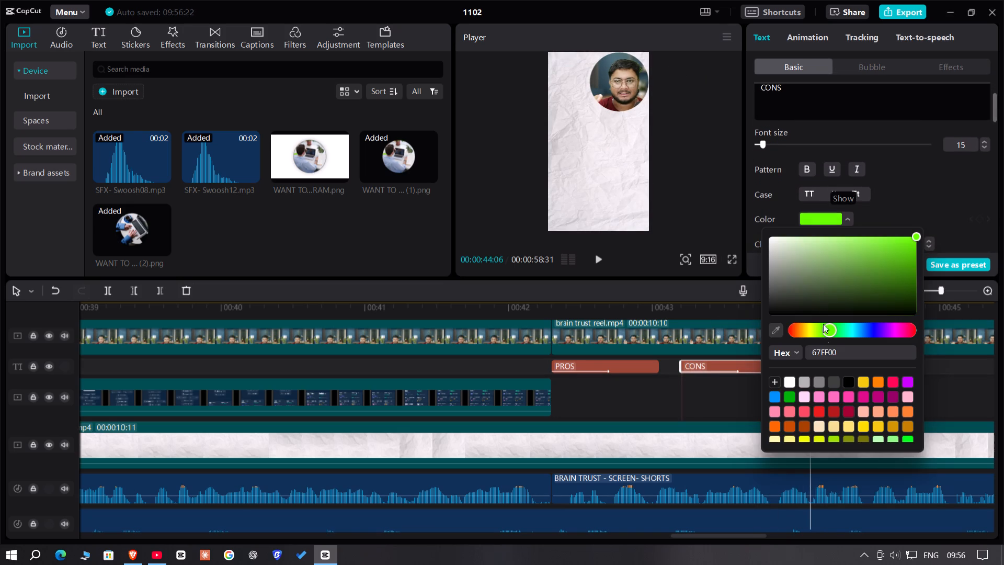
drag(826, 325, 727, 323)
drag(880, 257, 982, 201)
click(940, 201)
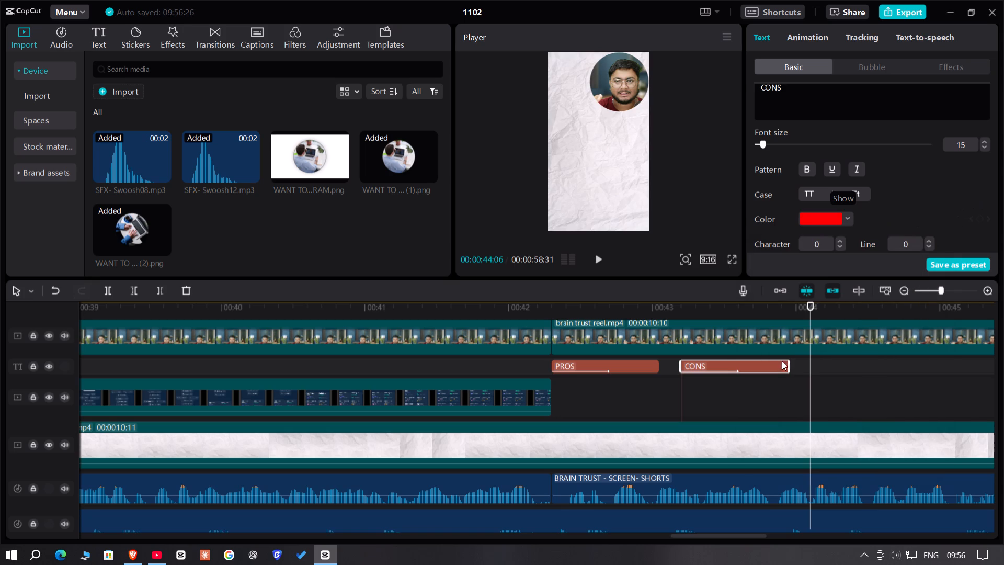
Extend the CONS and PROS captions to end at 00:00:44:06, with CONS on its own text track above PROS.
drag(791, 362, 809, 373)
drag(798, 366, 799, 352)
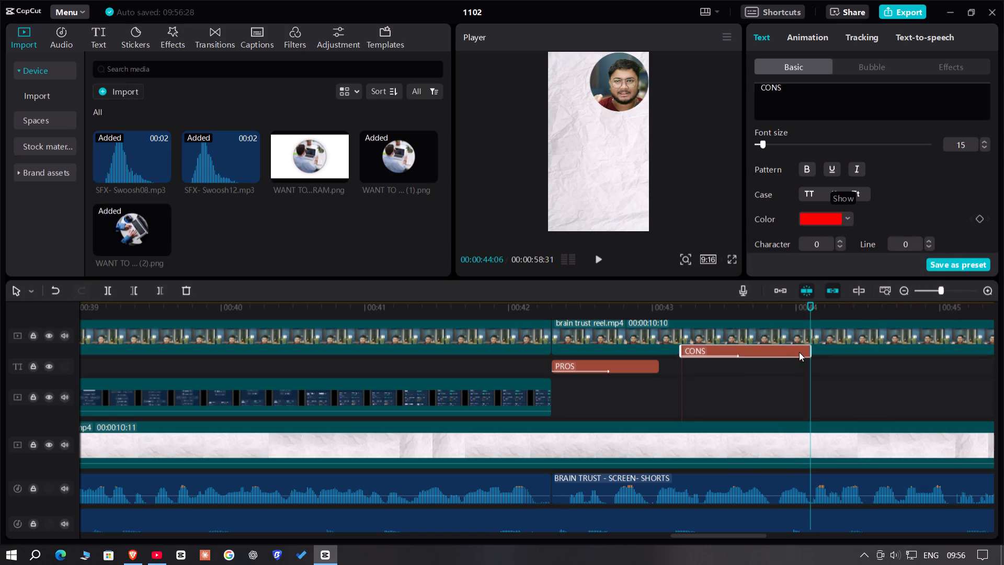
drag(799, 352, 798, 357)
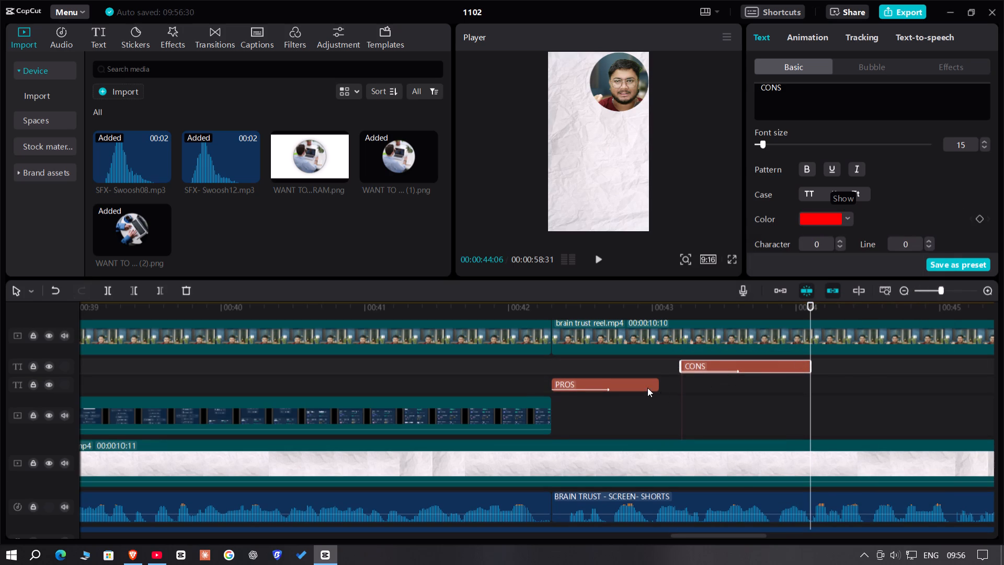
click(647, 388)
drag(657, 385, 809, 399)
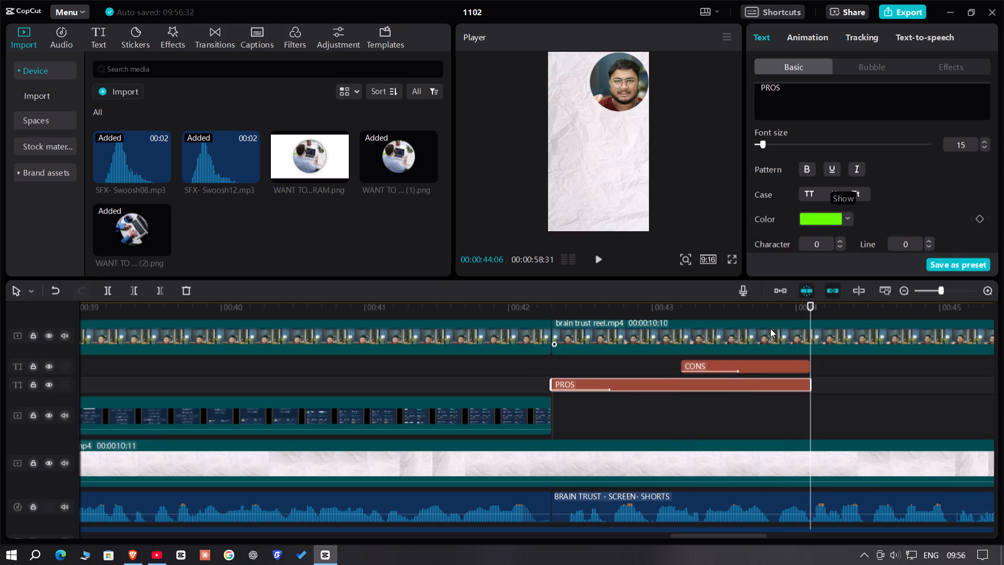
Move the CONS caption in the frame so it sits centred directly below PROS.
click(756, 307)
click(761, 367)
drag(619, 138, 619, 140)
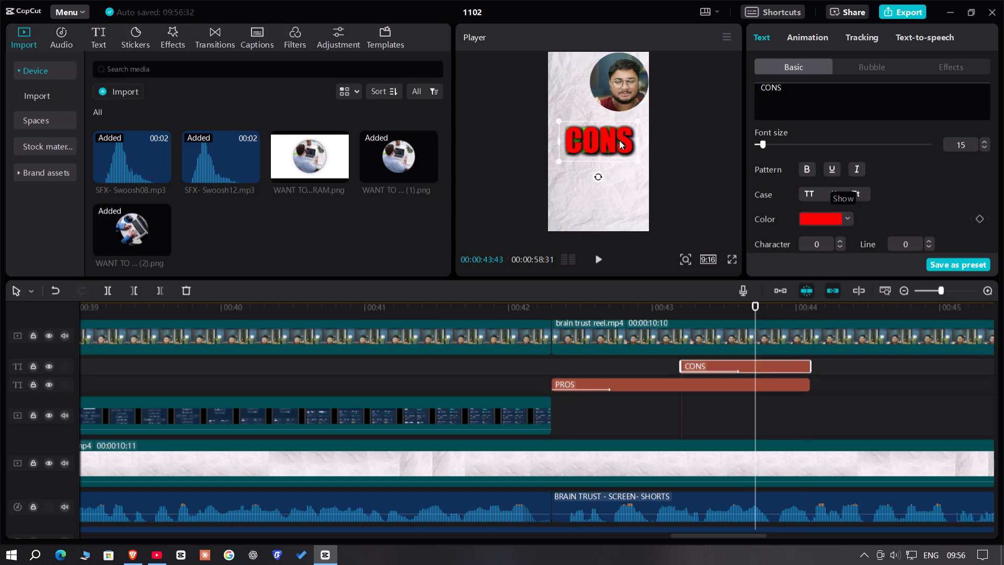
drag(619, 140, 617, 189)
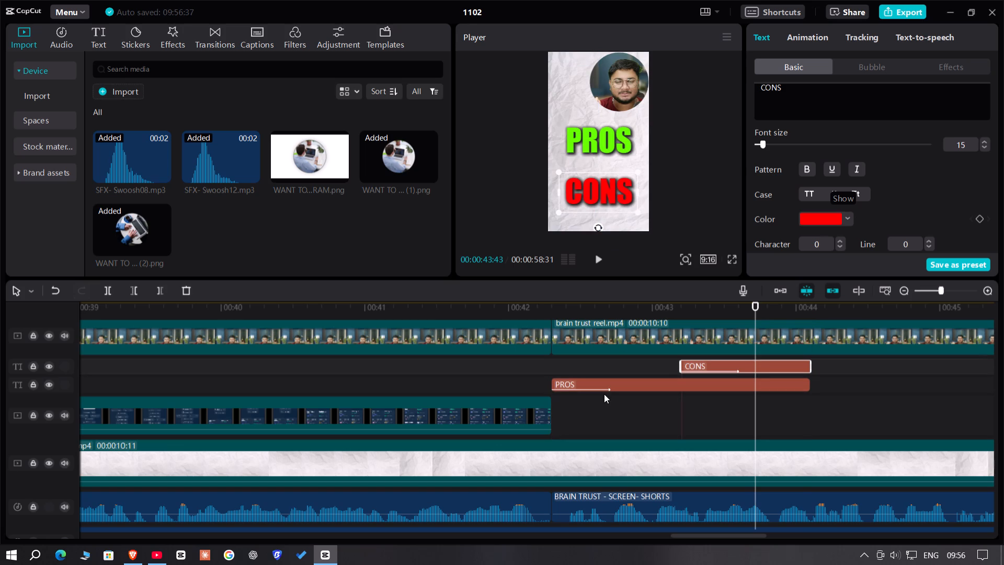
Play back the PROS and CONS captions to check their timing against the speech, continuing past their end.
click(506, 384)
key(space)
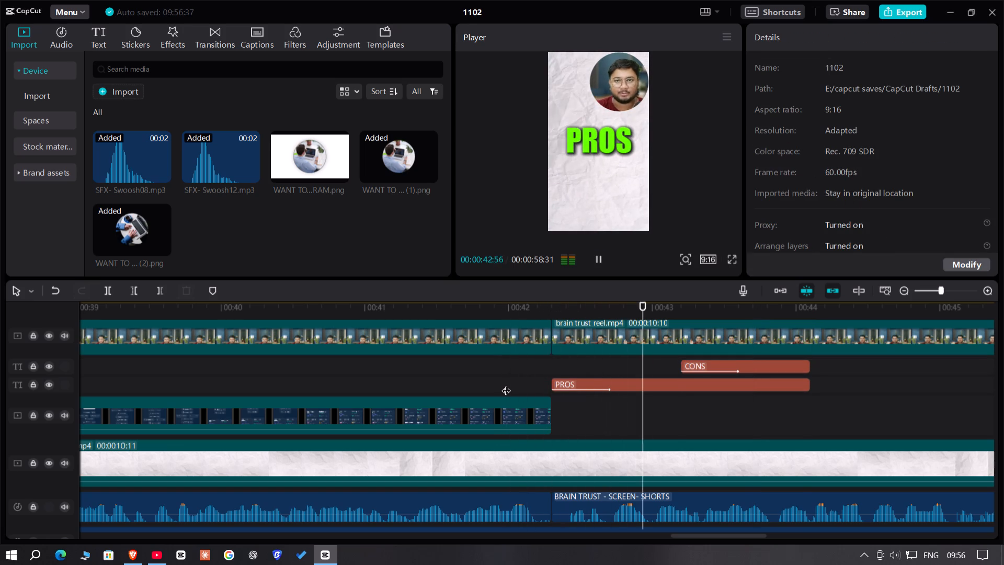
key(space)
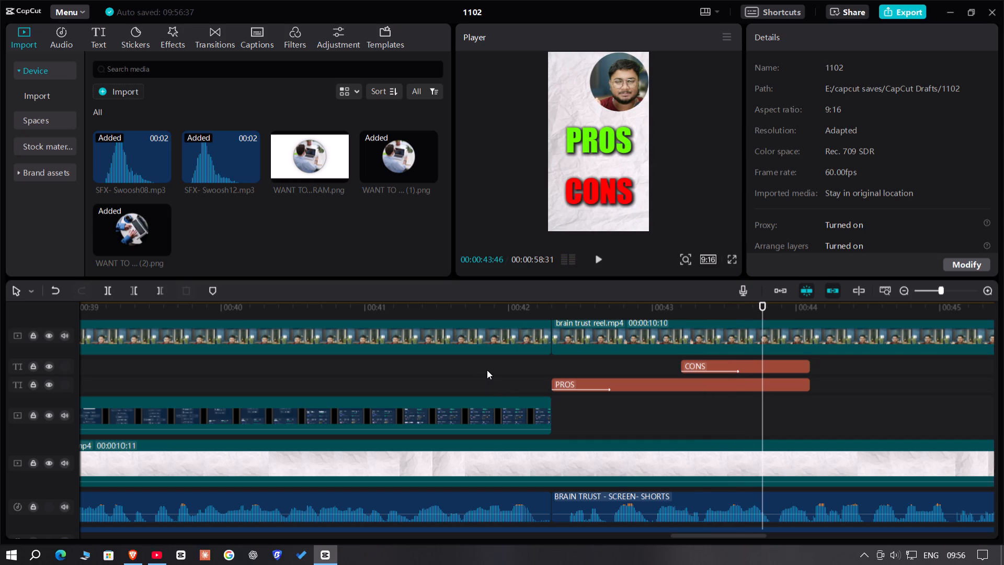
key(space)
key(space)
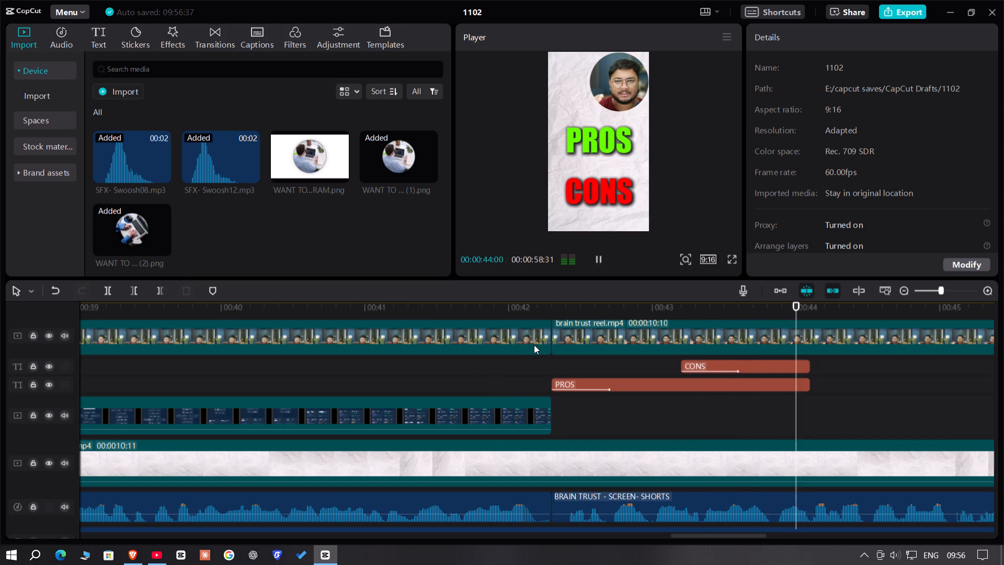
key(space)
key(space)
key(space)
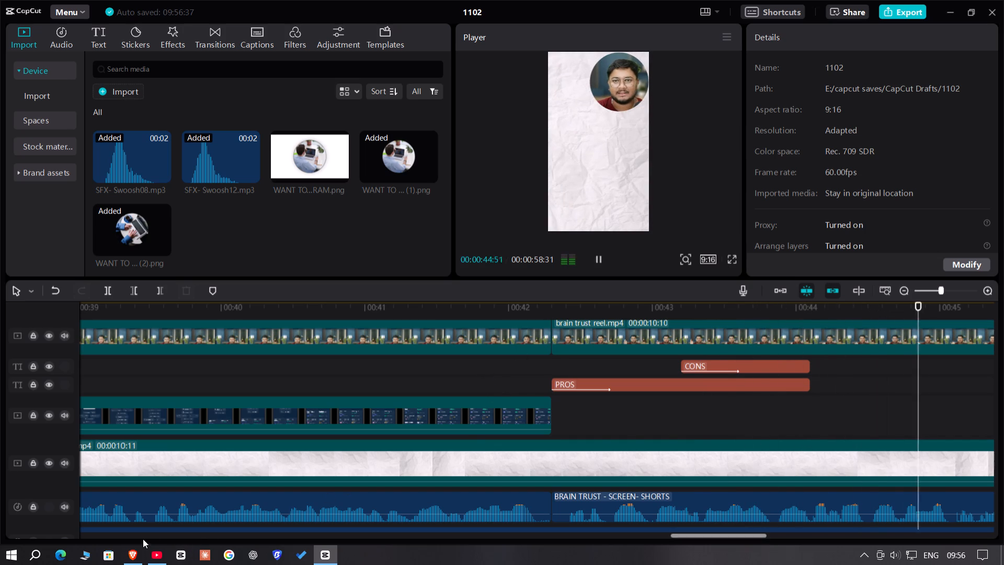
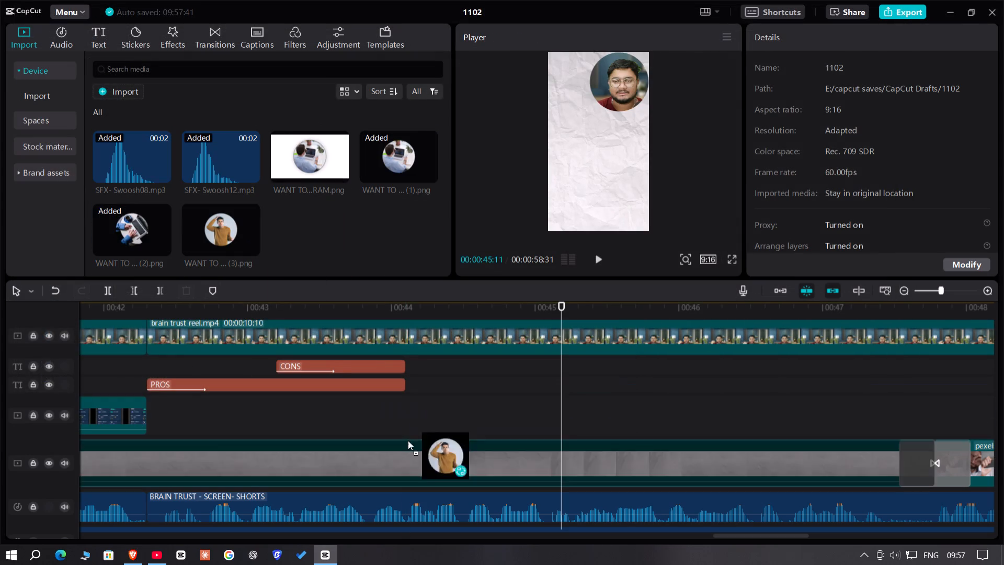
Place the image ending in (3).png on the overlay track, starting at 00:00:44:06 where the PROS and CONS captions end.
drag(408, 440, 407, 417)
Scale the newly placed image of the man in the mustard sweater to 209%.
click(433, 389)
click(444, 423)
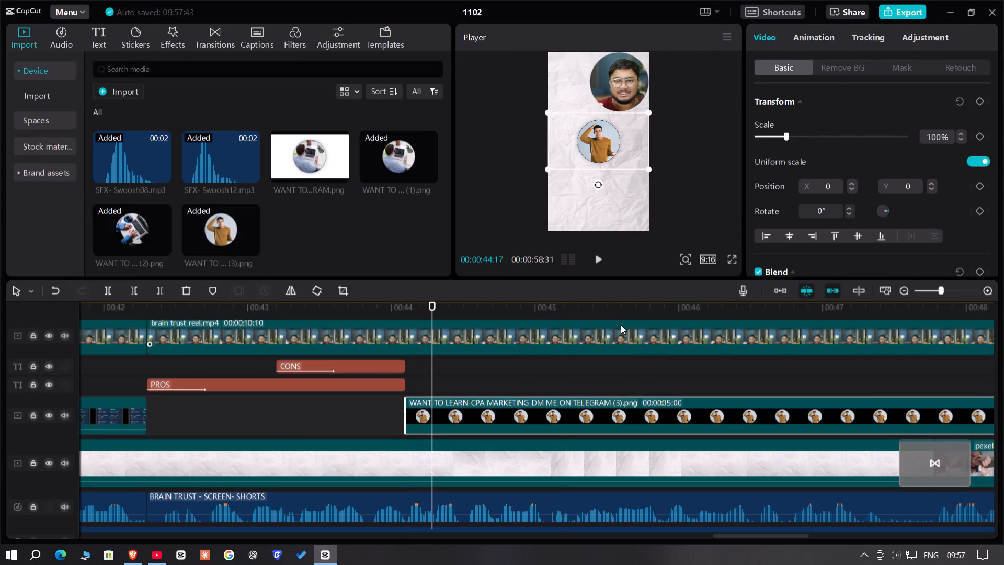
double_click(944, 132)
key(BackSpace)
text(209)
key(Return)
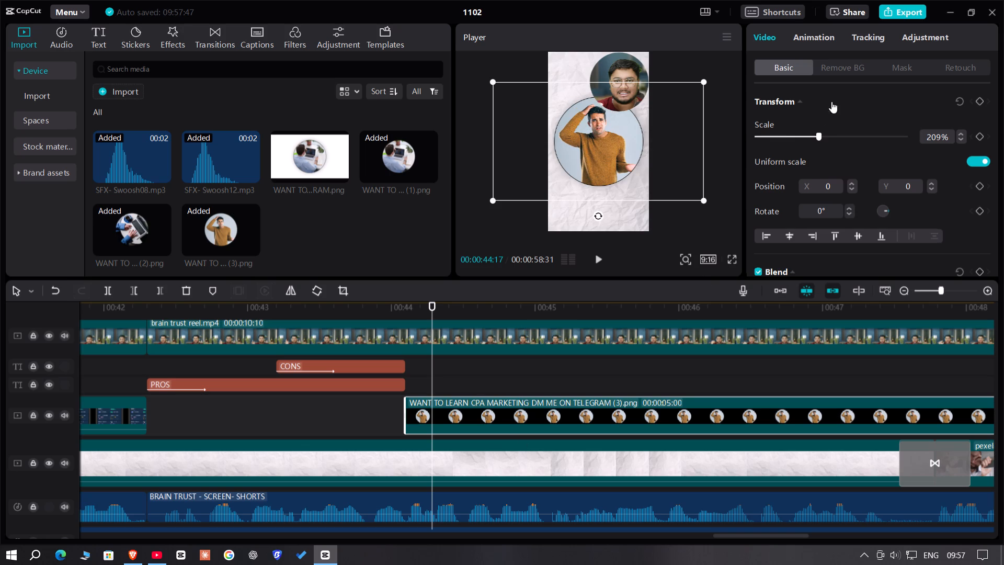
Apply the Slide Up entrance animation to the image of the man in the mustard sweater.
click(828, 45)
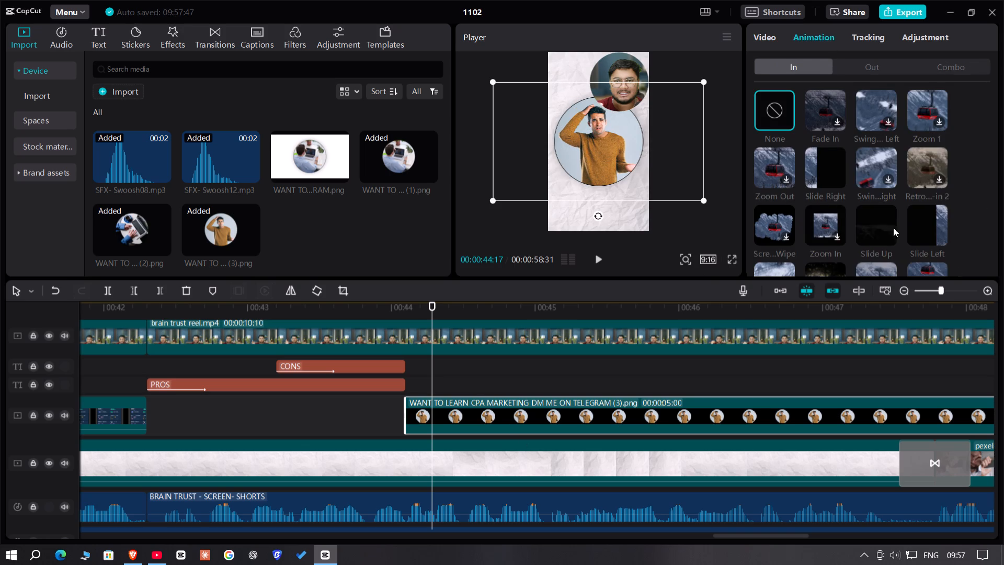
click(888, 228)
Paste a copy of the PROS caption at about 00:00:44:36 over the image, and play it back against the speech.
key(ctrl+v)
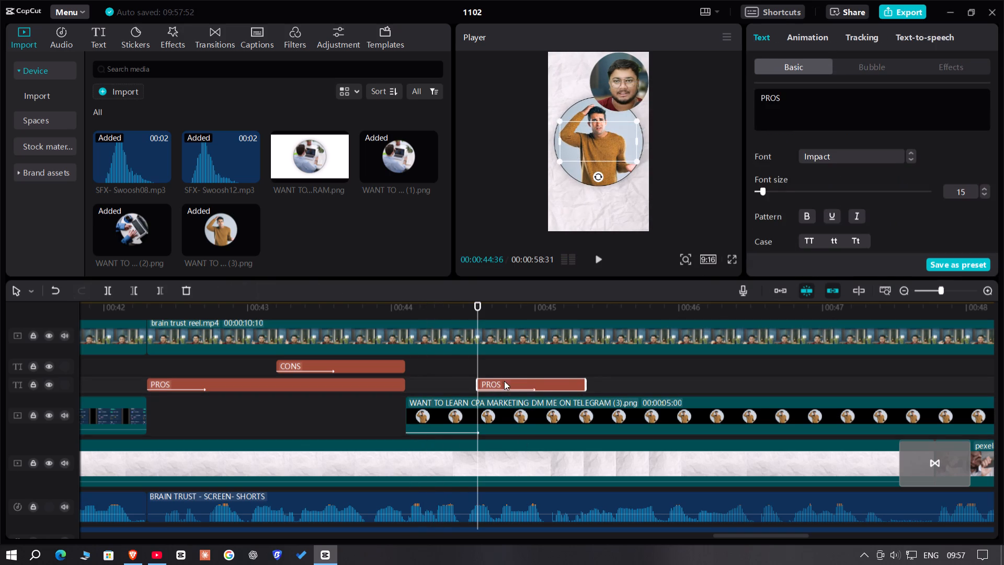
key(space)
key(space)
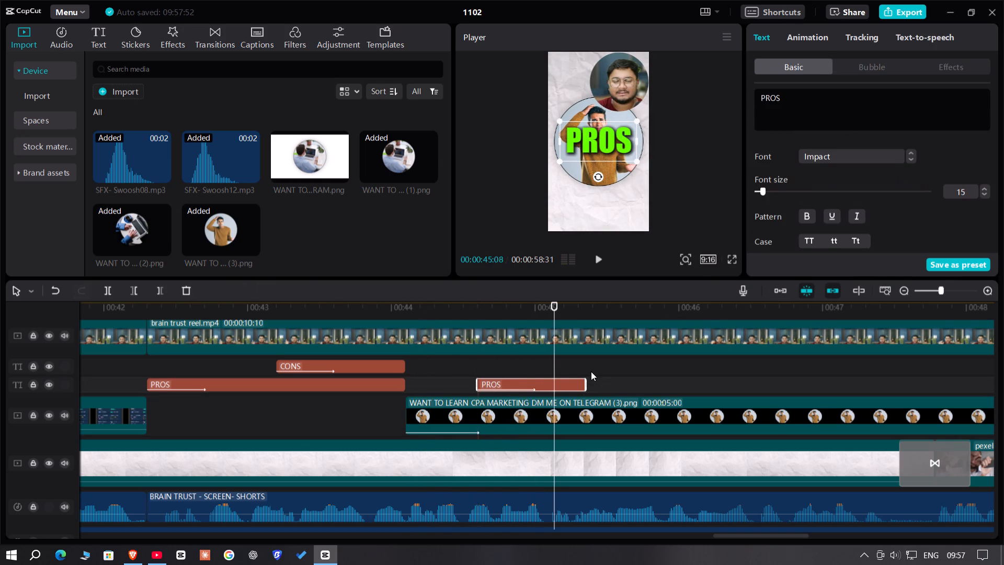
Set the Slide Up entrance animation's duration on the mustard-sweater image to 0.3 s.
click(482, 419)
click(809, 42)
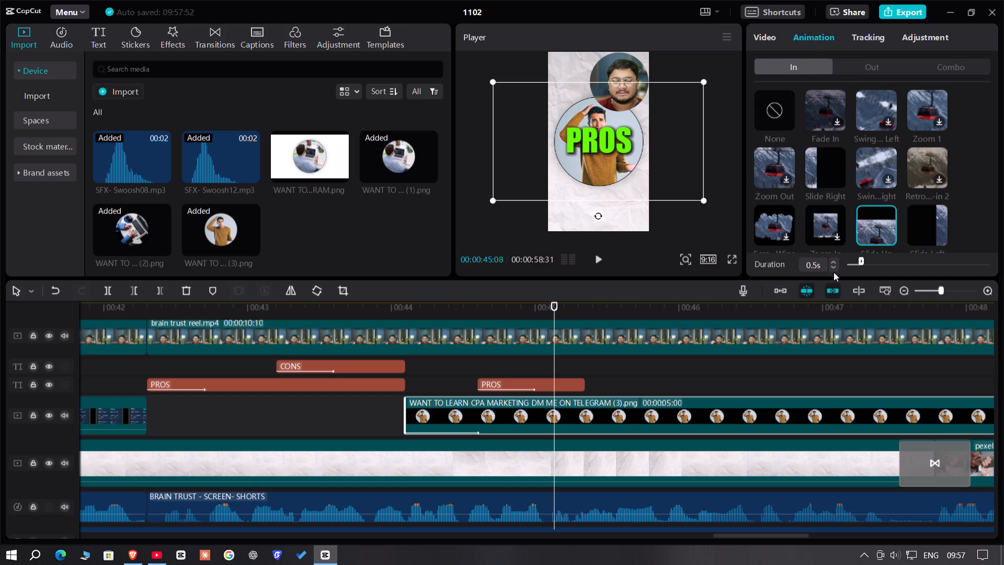
double_click(836, 267)
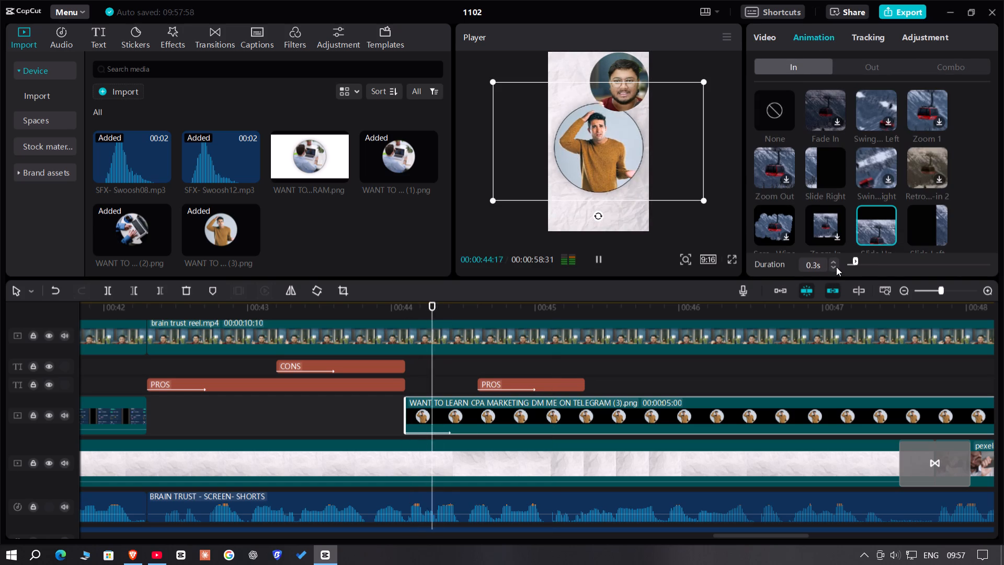
Set the entrance animation duration of the puzzled-man picture overlay to 0.2s and preview it.
click(834, 268)
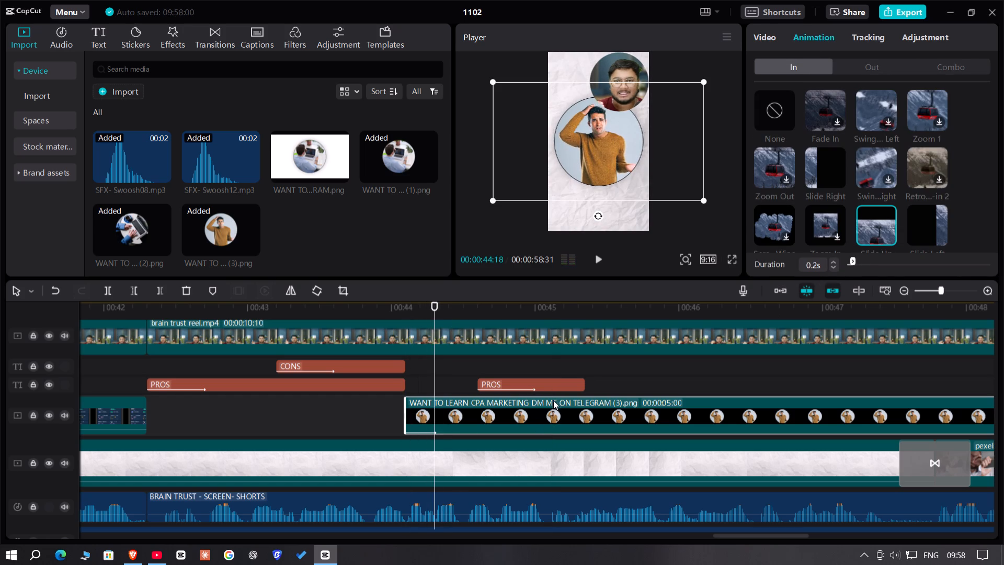
key(space)
key(space)
click(483, 412)
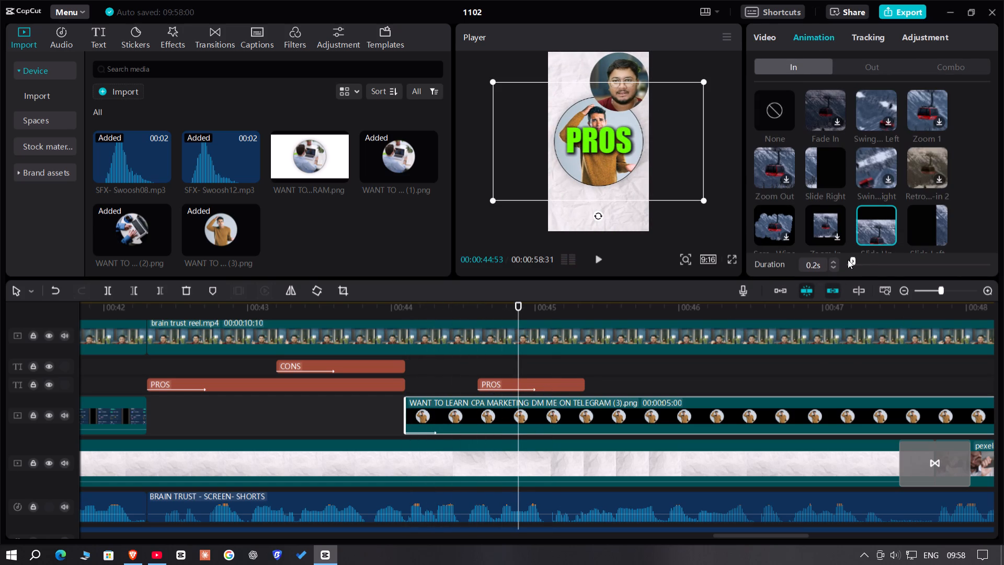
click(832, 262)
click(834, 269)
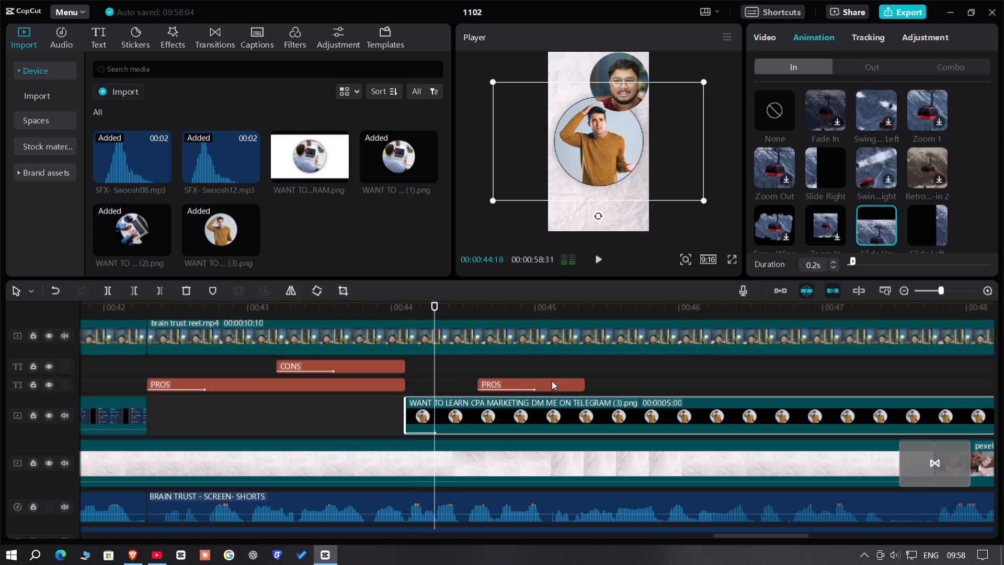
Move the second PROS caption to start when the puzzled-man picture's entrance animation ends, and extend its end to 00:00:45:07.
drag(548, 382, 506, 387)
key(space)
key(space)
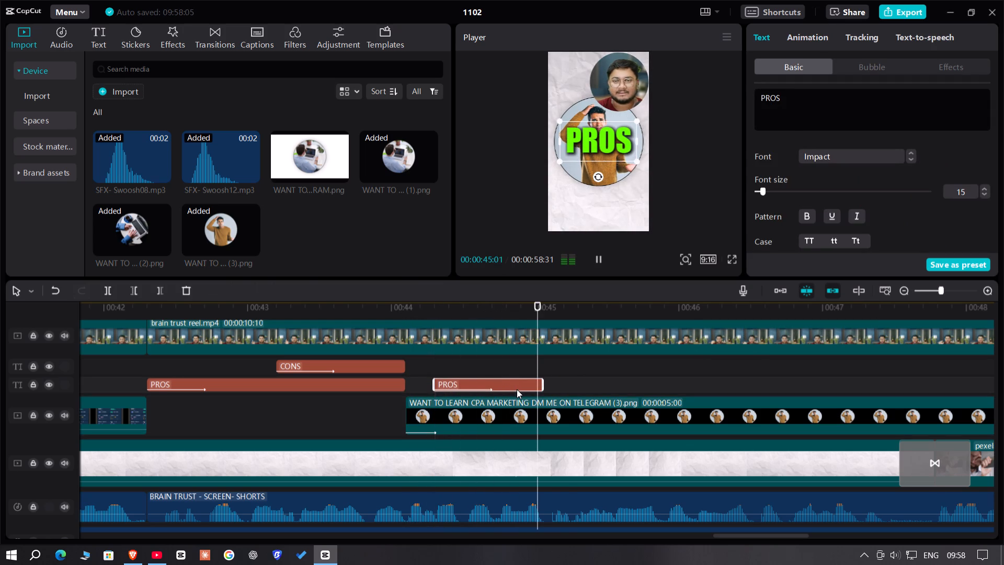
key(space)
key(space)
click(546, 303)
key(Right)
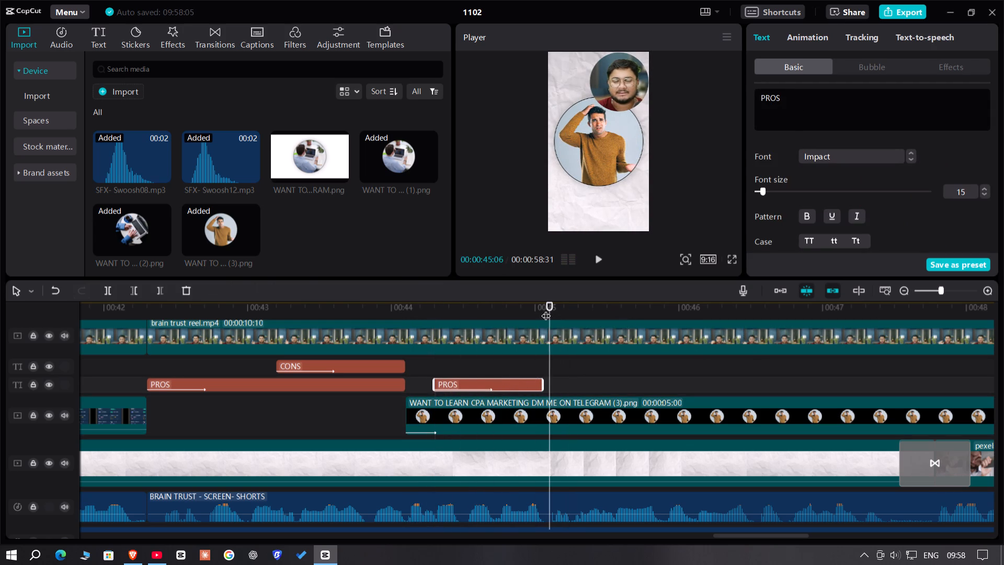
key(Right)
drag(541, 380, 549, 381)
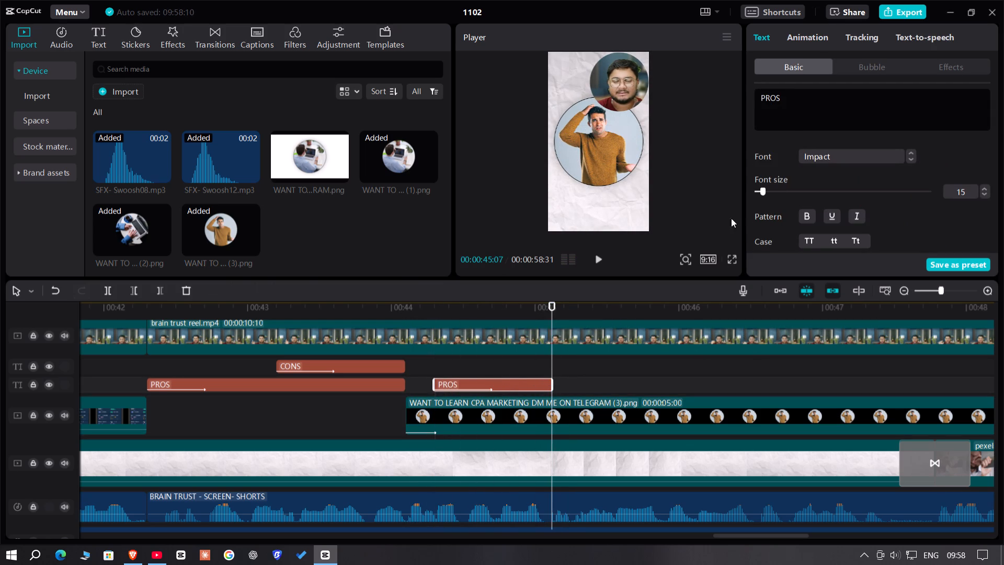
Replace the second PROS caption's text with "KAISE APPLY" and "KARNA HAIN" on two lines.
drag(820, 109, 625, 72)
key(BackSpace)
text(KAISE APPLY)
key(Return)
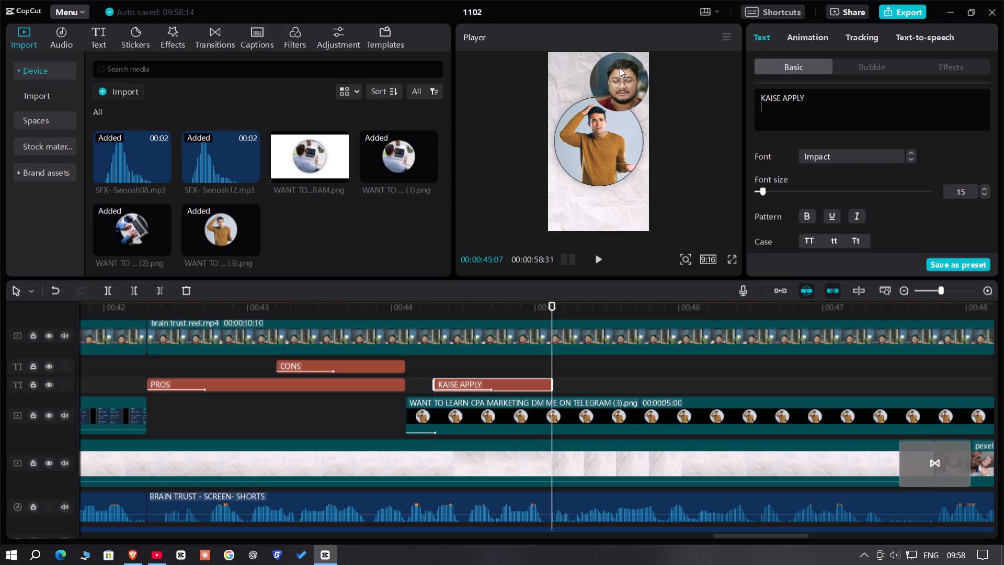
text(KARNA HAIN)
Scale down the KAISE APPLY KARNA HAIN caption so it fits within the width of the round picture.
click(517, 311)
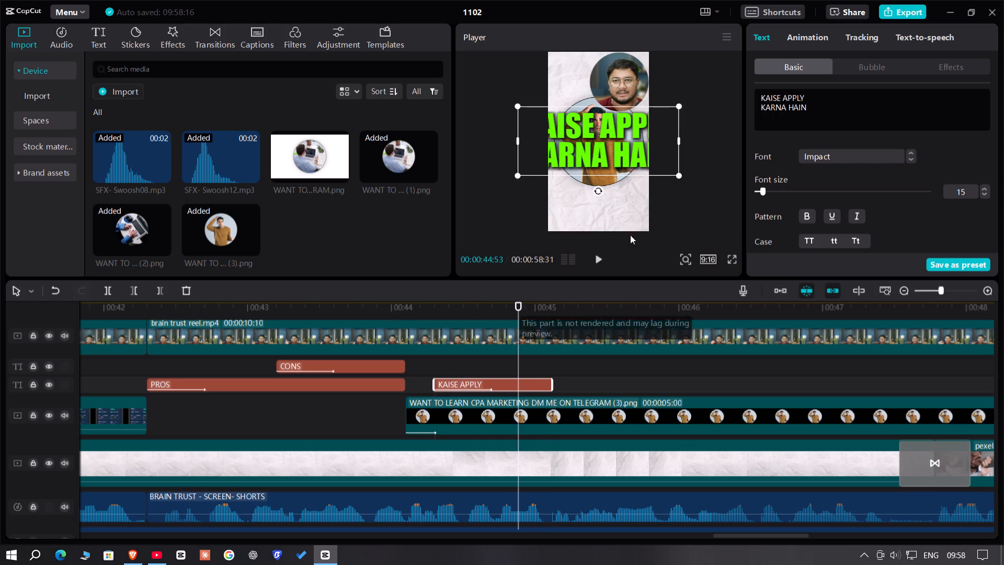
drag(680, 177, 599, 154)
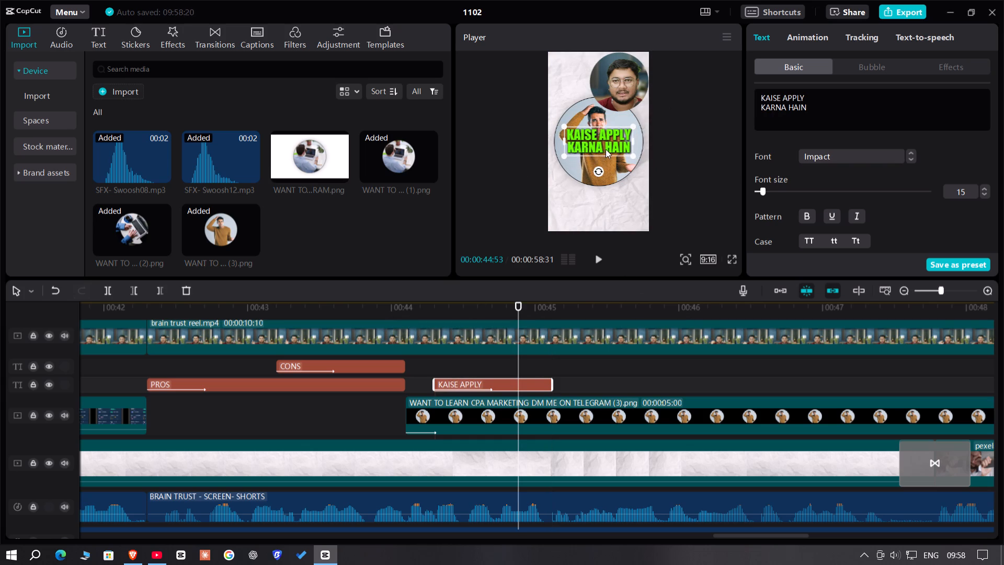
Set the text colour of the whole KAISE APPLY KARNA HAIN caption to white (FFFFFF).
scroll(848, 231, down, 1)
click(844, 220)
drag(819, 268, 741, 234)
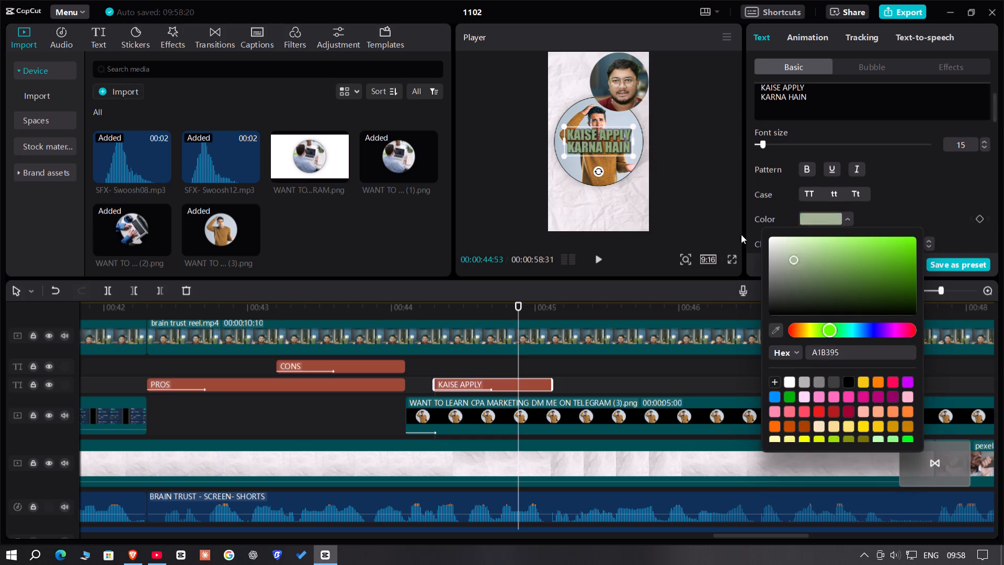
drag(741, 234, 666, 200)
Set the font size of only the KARNA HAIN line to 17.
drag(824, 100, 715, 95)
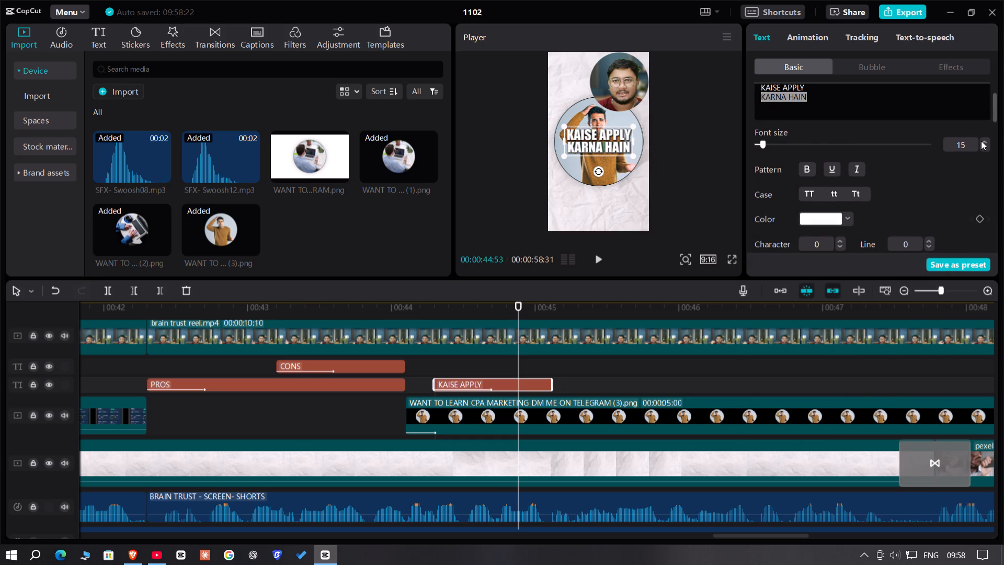
click(986, 141)
click(986, 141)
Shrink the KAISE APPLY KARNA HAIN caption slightly, place it centred below the round picture, and preview it.
drag(637, 155, 628, 153)
drag(612, 143, 615, 210)
click(414, 375)
drag(414, 374, 400, 376)
key(space)
key(space)
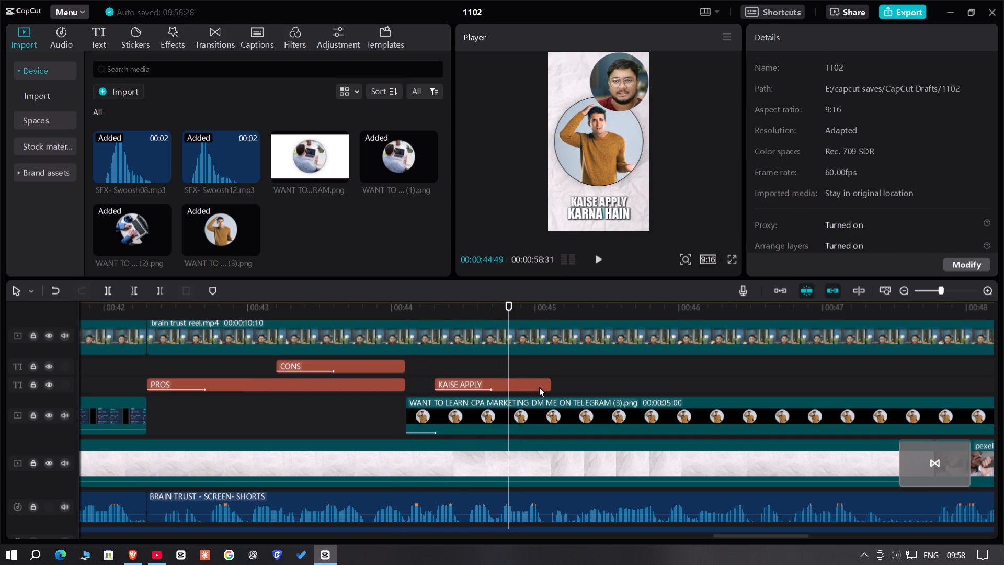
Set the text colour of only the KARNA HAIN line to yellow.
click(538, 386)
drag(826, 118, 728, 108)
scroll(830, 199, down, 1)
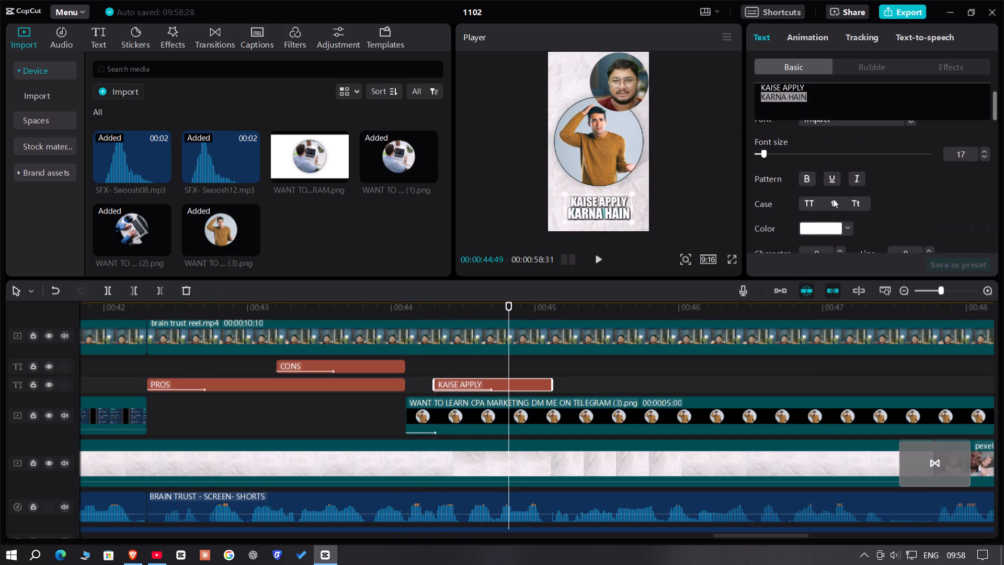
click(848, 221)
drag(831, 326, 813, 325)
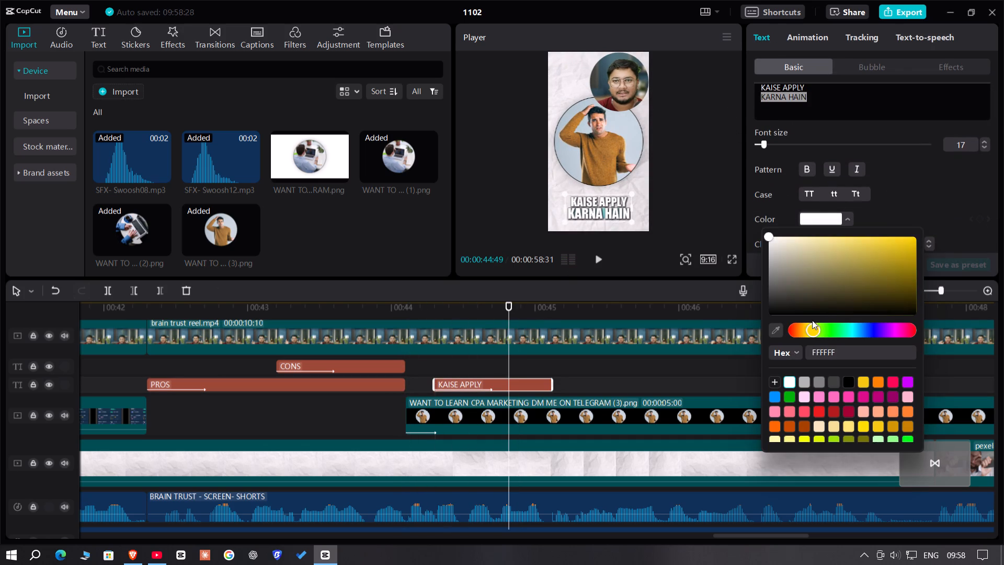
drag(847, 287, 978, 211)
Check the speech around the caption's end and trim the puzzled-man picture overlay to end with it at 00:00:45:07.
click(558, 365)
drag(558, 365, 547, 367)
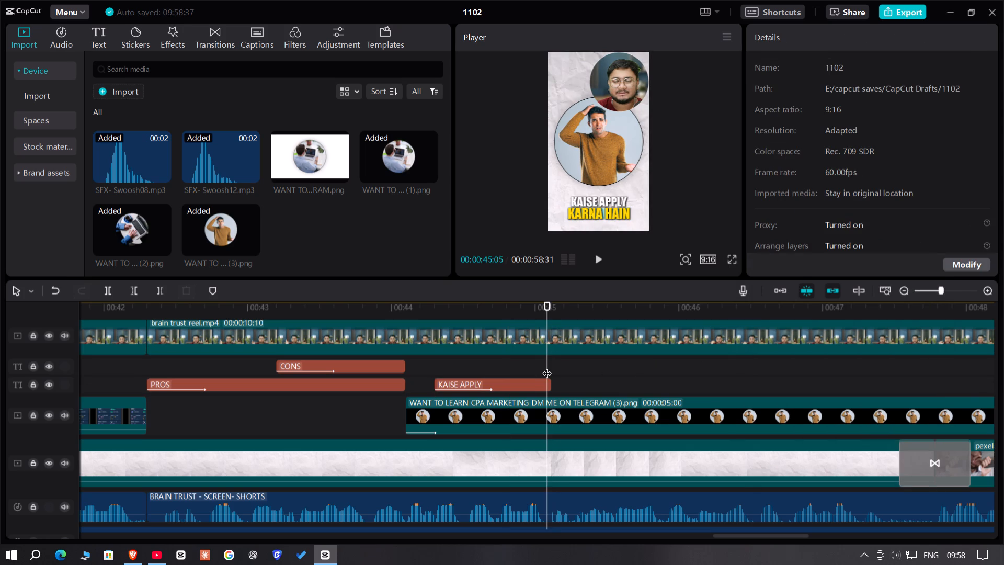
drag(547, 367, 555, 370)
key(space)
key(space)
click(569, 377)
drag(569, 377, 552, 375)
drag(579, 386, 591, 429)
click(159, 292)
Play back the section after the trimmed picture overlay, and return the playhead to 00:00:45:07.
key(space)
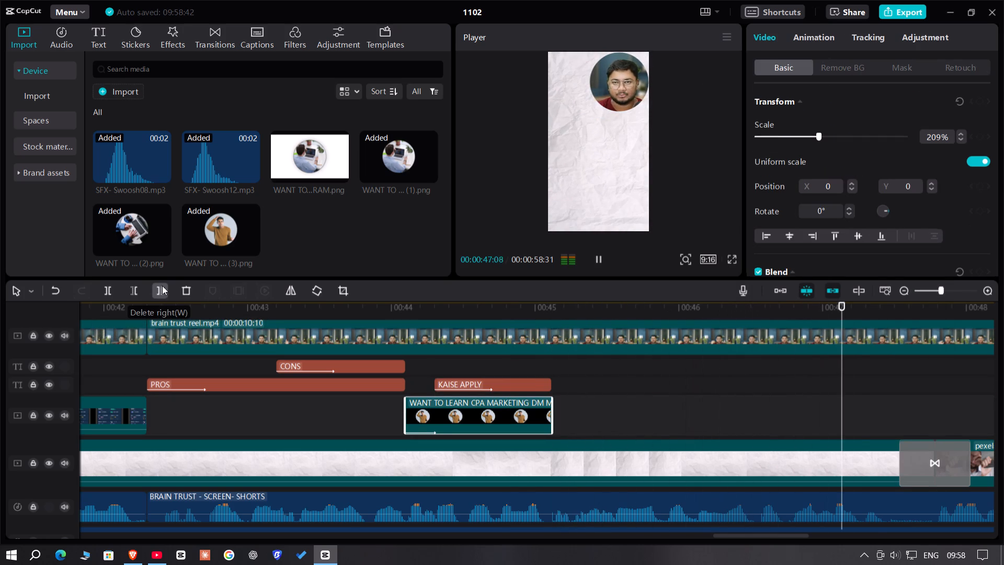
key(space)
double_click(553, 370)
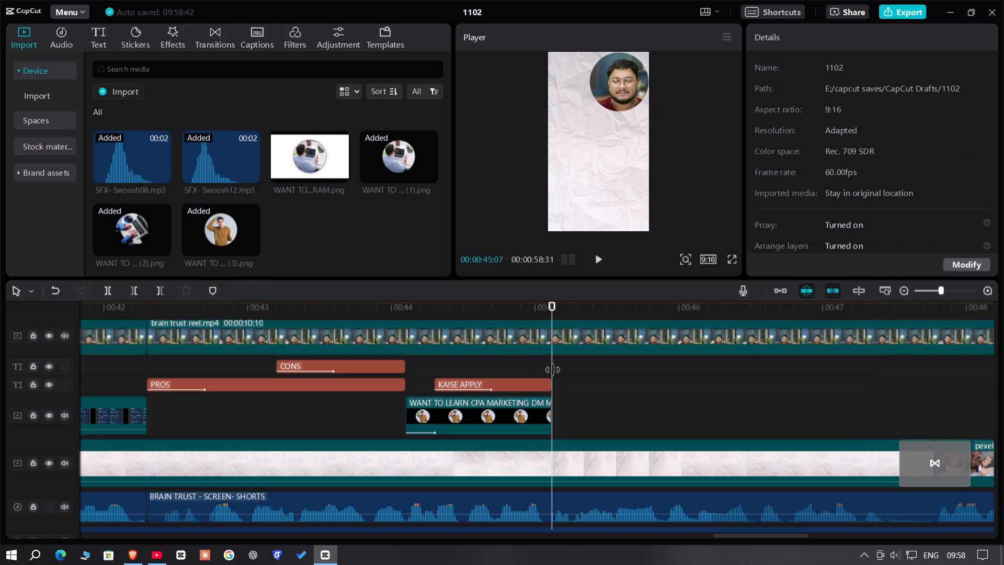
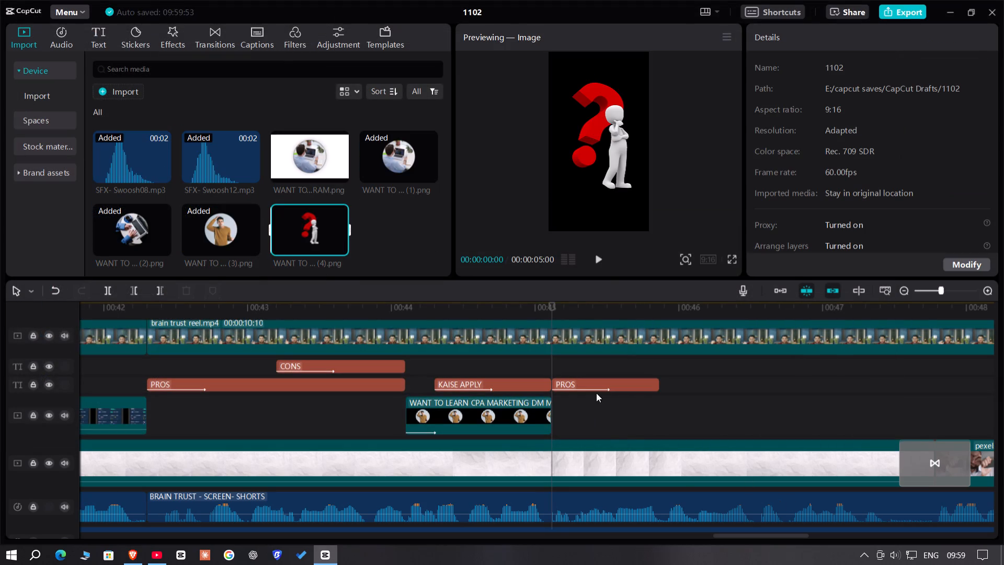
Play back the speech following the puzzled-man picture overlay to check the timing for the next picture.
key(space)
click(572, 365)
drag(572, 365, 556, 366)
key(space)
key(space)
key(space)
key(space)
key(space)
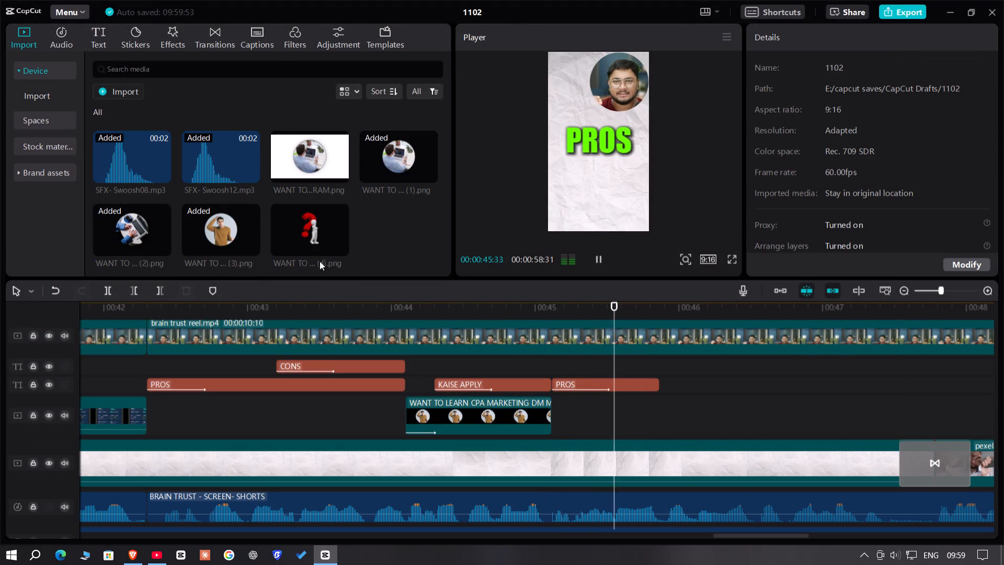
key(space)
Place the question-mark figure picture (4).png on the overlay track directly after the puzzled-man picture, under the second PROS caption's start.
drag(307, 226, 576, 406)
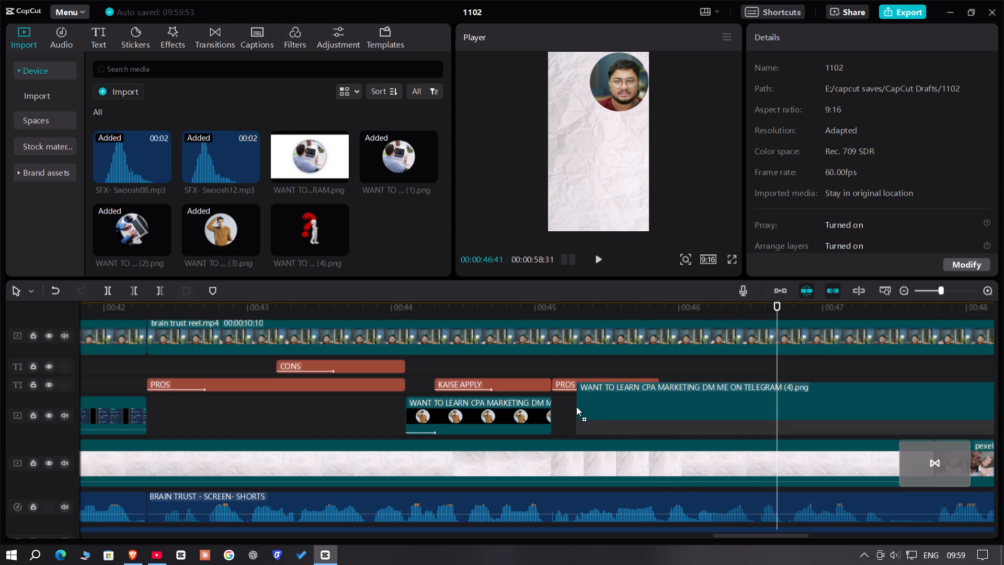
drag(576, 406, 551, 416)
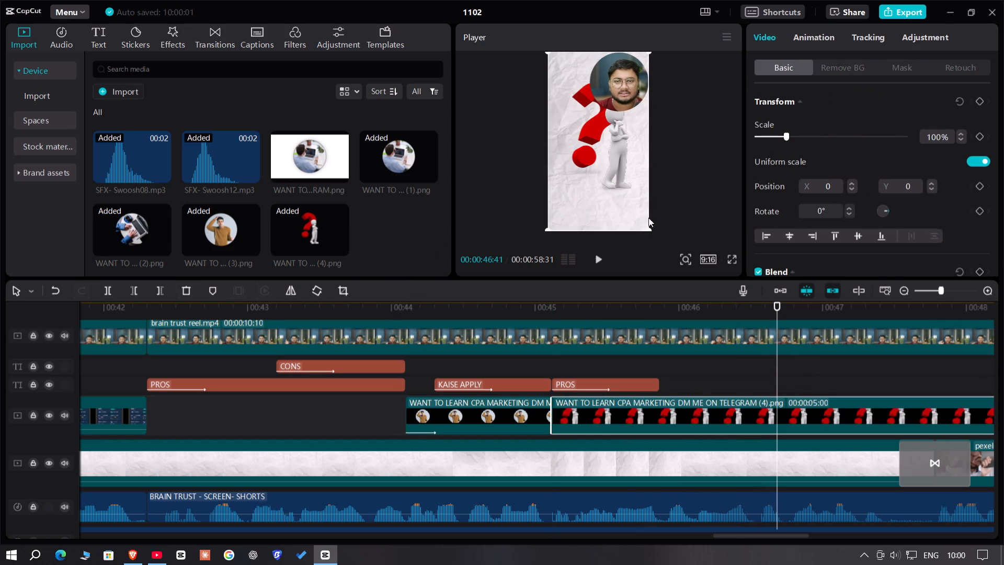
Scale down the question-mark figure picture in the frame.
click(649, 231)
drag(649, 229, 624, 216)
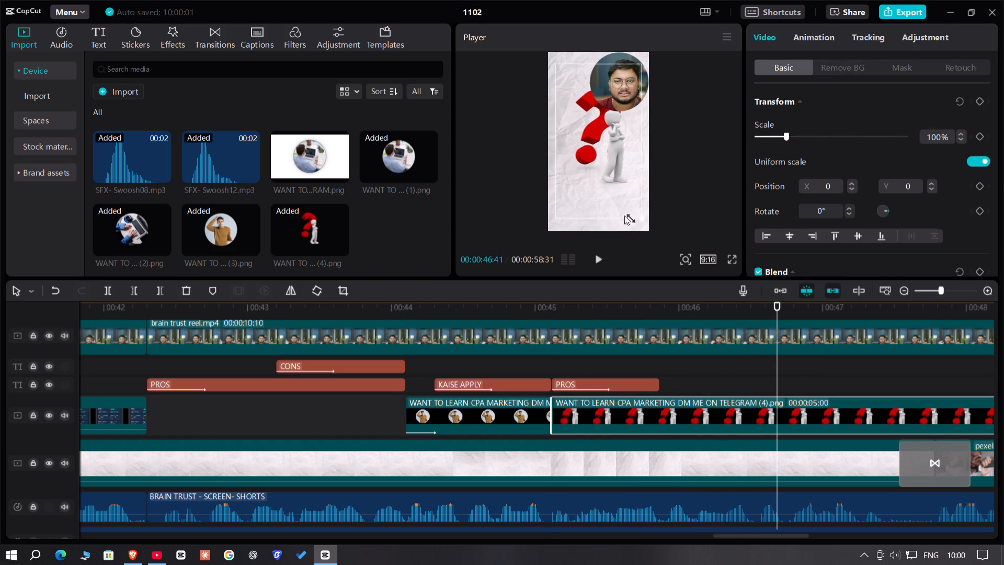
Scale the question-mark picture overlay down to 69% and place it centred below the round face video at Y -161.
drag(624, 216, 600, 205)
drag(601, 167, 604, 175)
Apply the Slide Up entrance animation to the question-mark picture overlay.
click(817, 38)
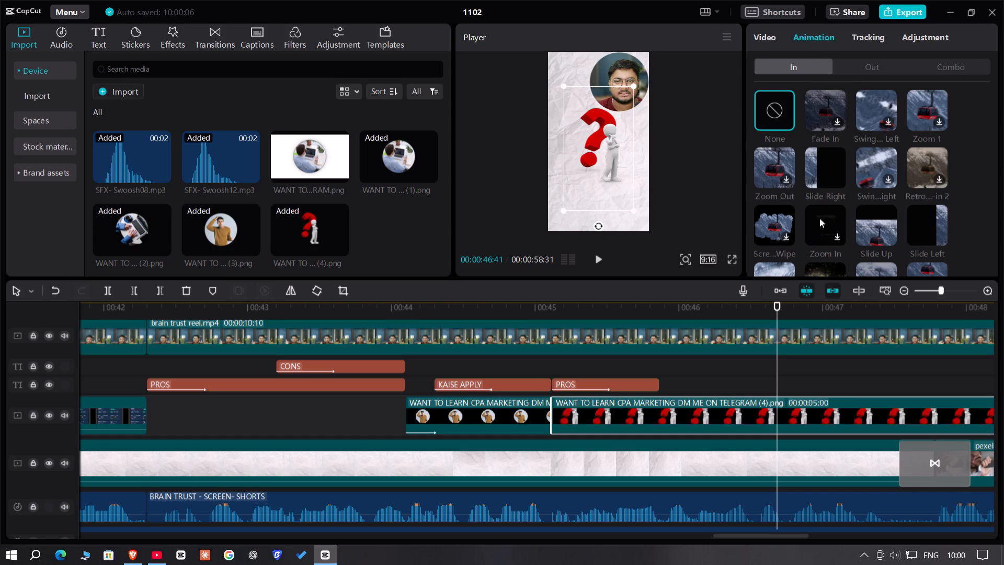
click(872, 230)
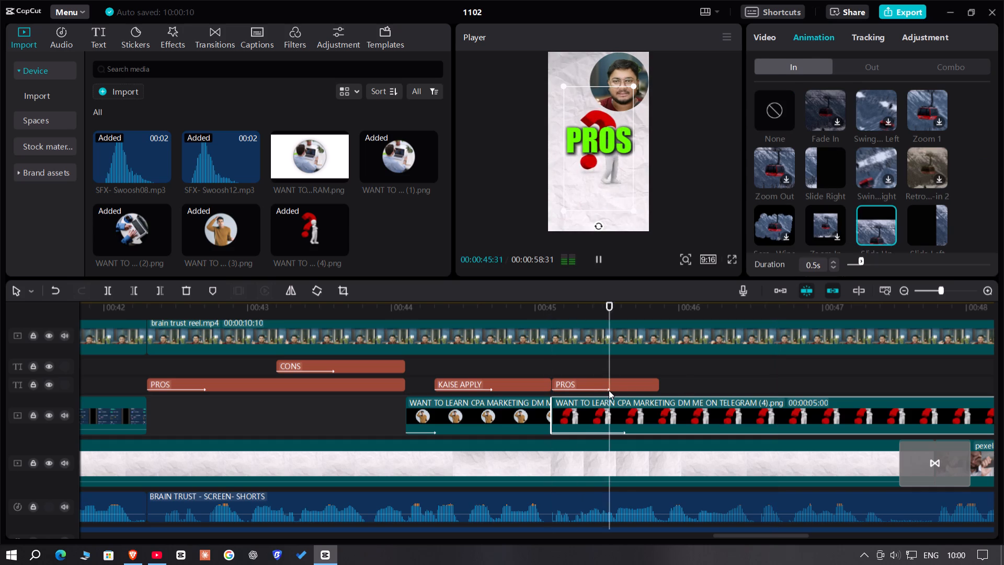
Move the last PROS caption to start where the question-mark picture's entrance animation ends, and extend its end to about 00:00:47:47.
drag(609, 387, 679, 390)
key(space)
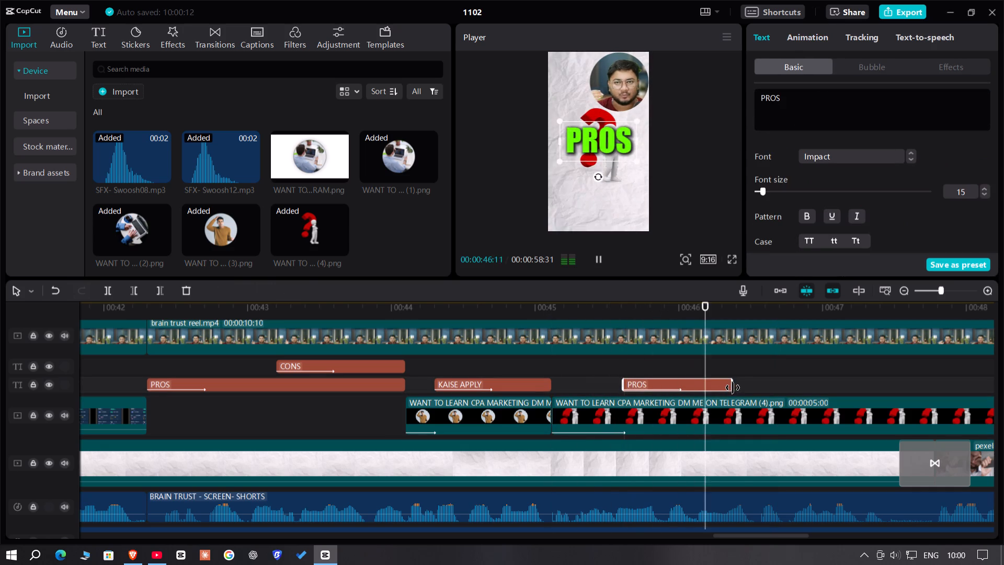
key(space)
drag(733, 388, 930, 398)
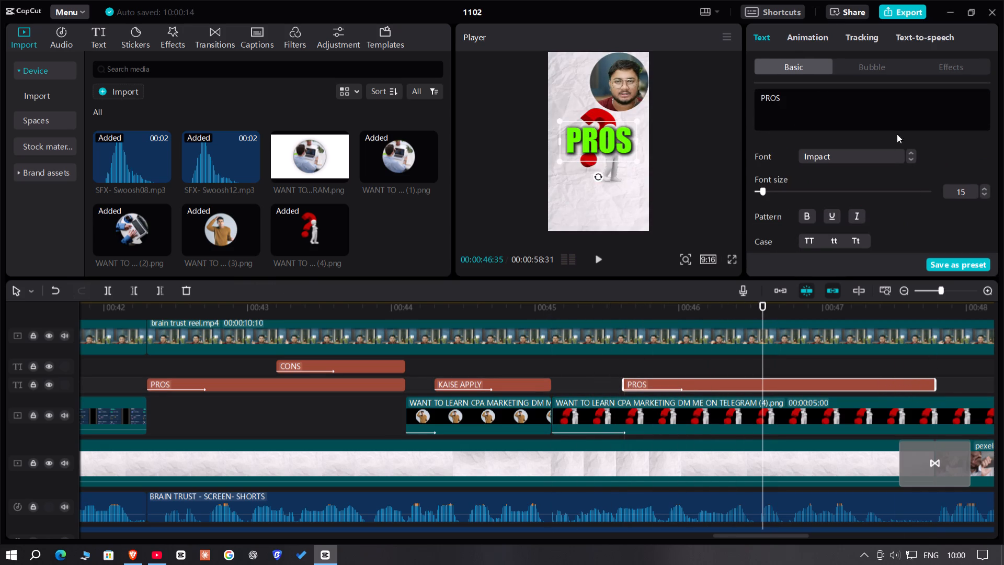
Replace the moved PROS caption's text with two lines: HOW DOES and THIS WEBSITE WORKS.
drag(876, 116, 557, 2)
text(HOW DO)
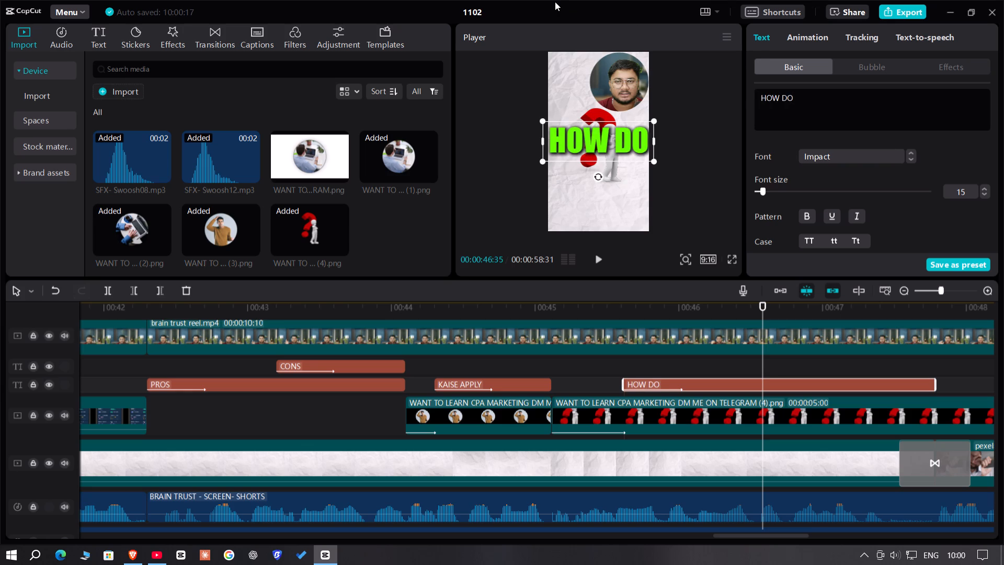
text(SEES)
key(BackSpace)
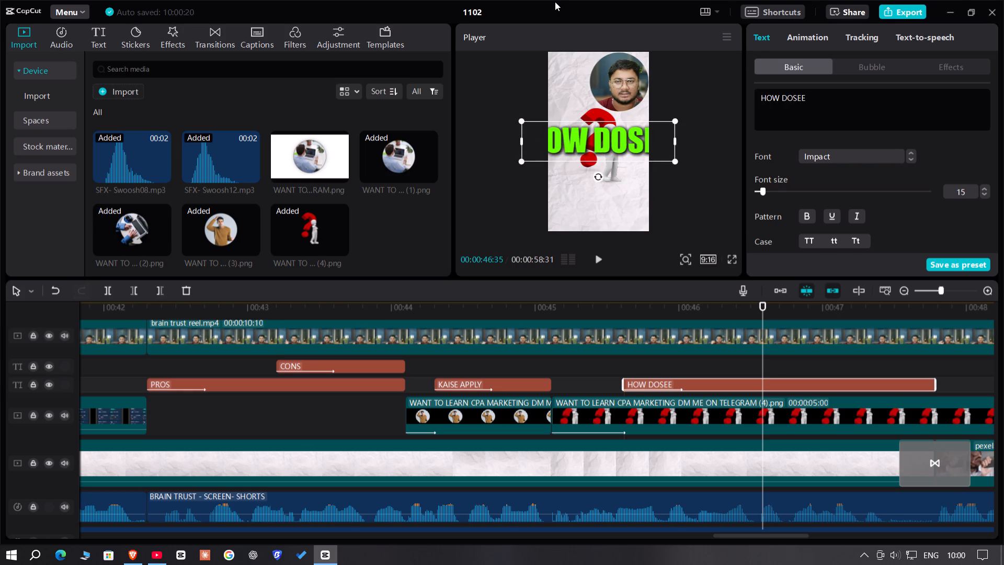
key(BackSpace)
key(BackSpace)
key(BackSpace)
key(BackSpace)
text(ES)
key(BackSpace)
key(BackSpace)
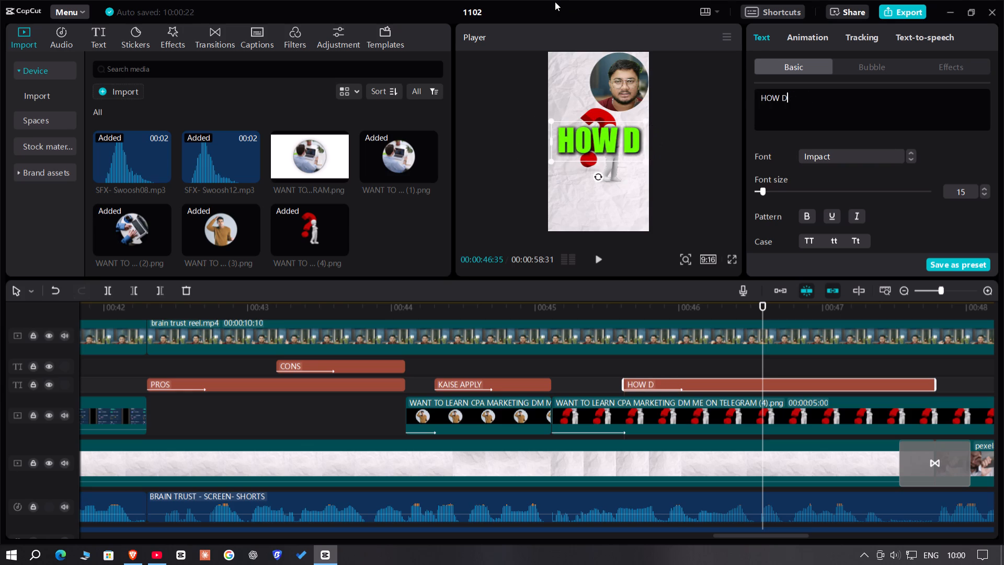
text(OES)
key(Return)
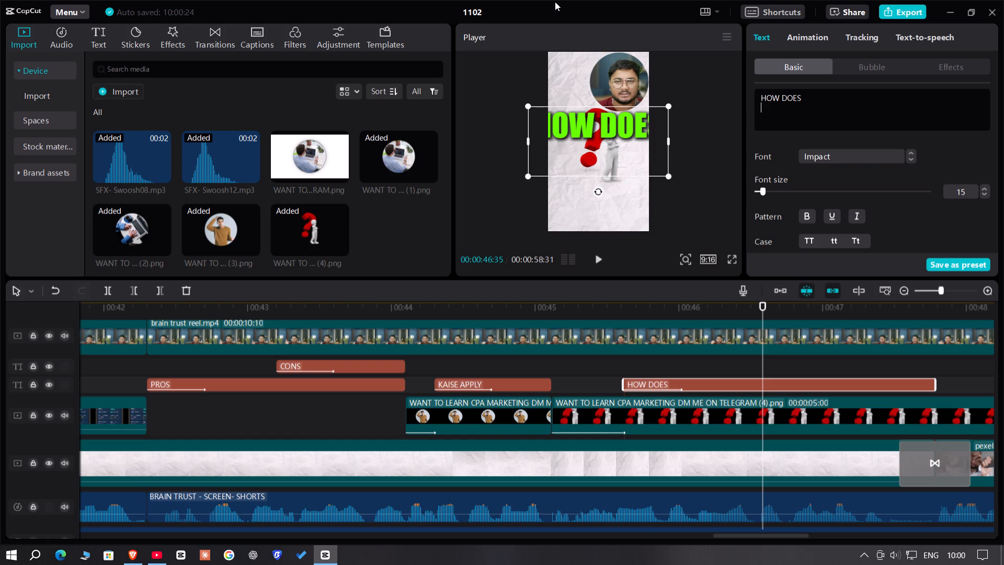
text(IT)
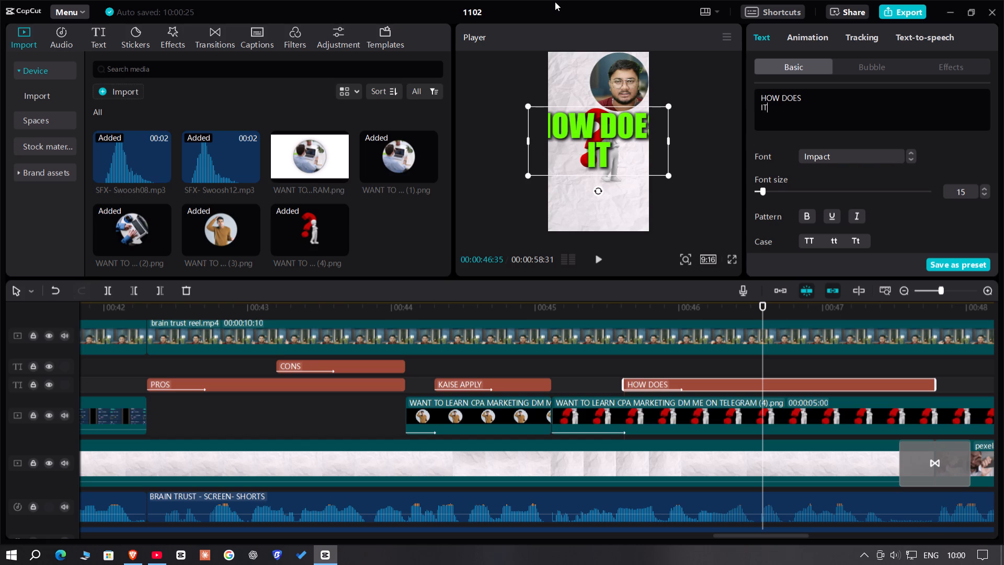
key(BackSpace)
key(BackSpace)
text(THIS WB)
key(BackSpace)
text(EBSS)
key(BackSpace)
text(ITE WORKS)
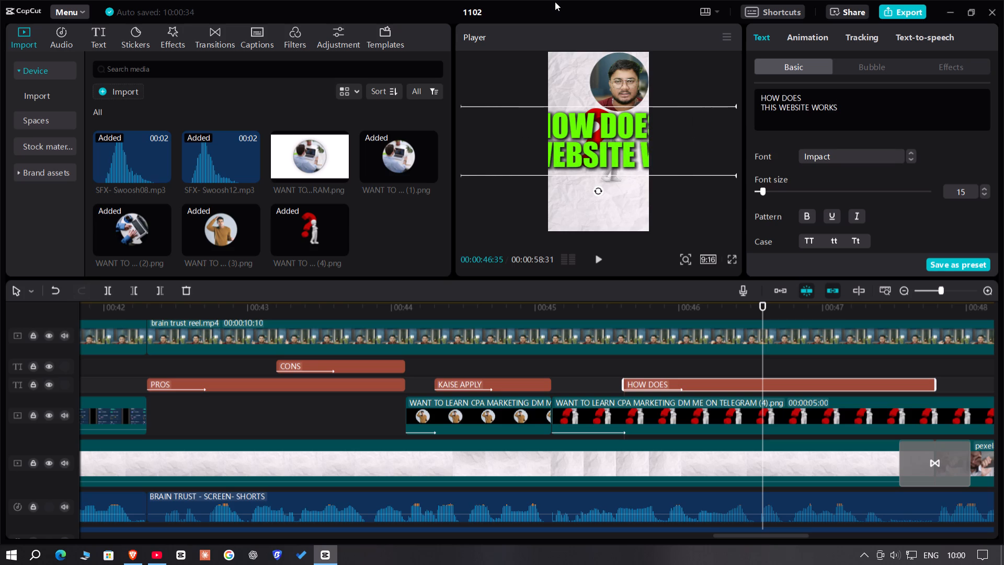
Shrink the HOW DOES THIS WEBSITE WORKS caption to fit the frame width and place it below the question-mark picture.
drag(736, 179, 608, 150)
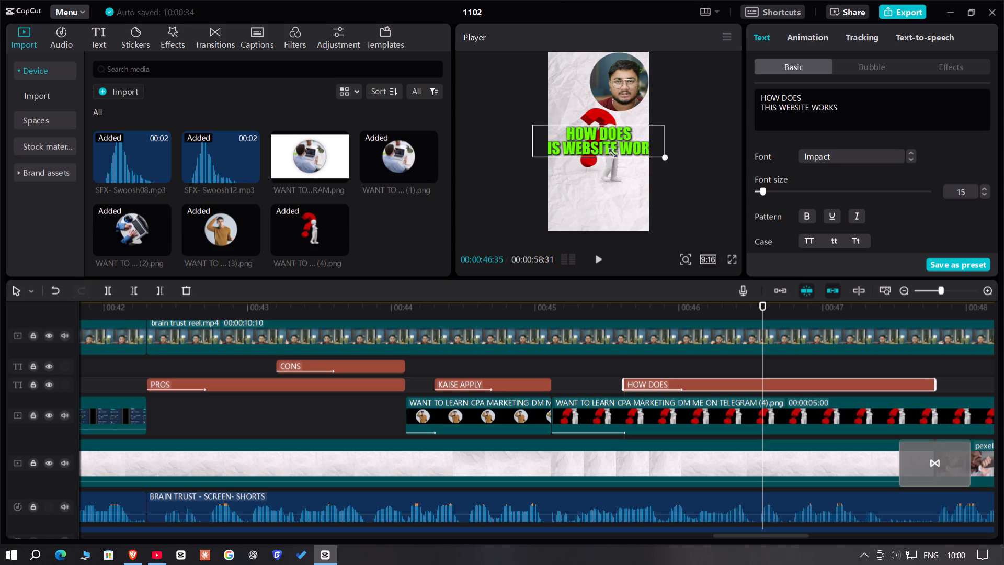
drag(608, 150, 573, 140)
drag(594, 146, 595, 205)
Set the text colour of the whole HOW DOES THIS WEBSITE WORKS caption to white.
click(826, 98)
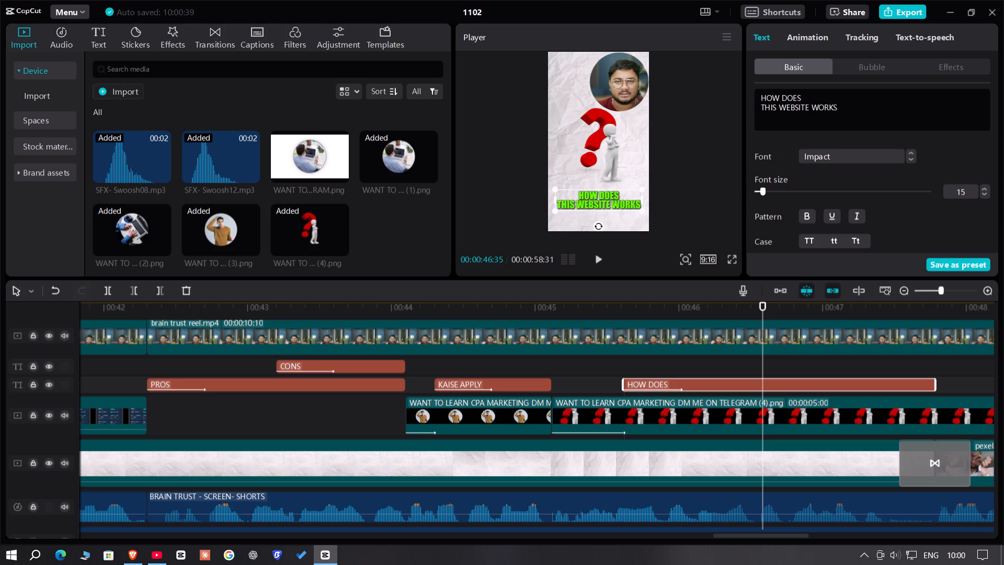
drag(854, 109, 710, 98)
scroll(780, 204, down, 1)
click(850, 220)
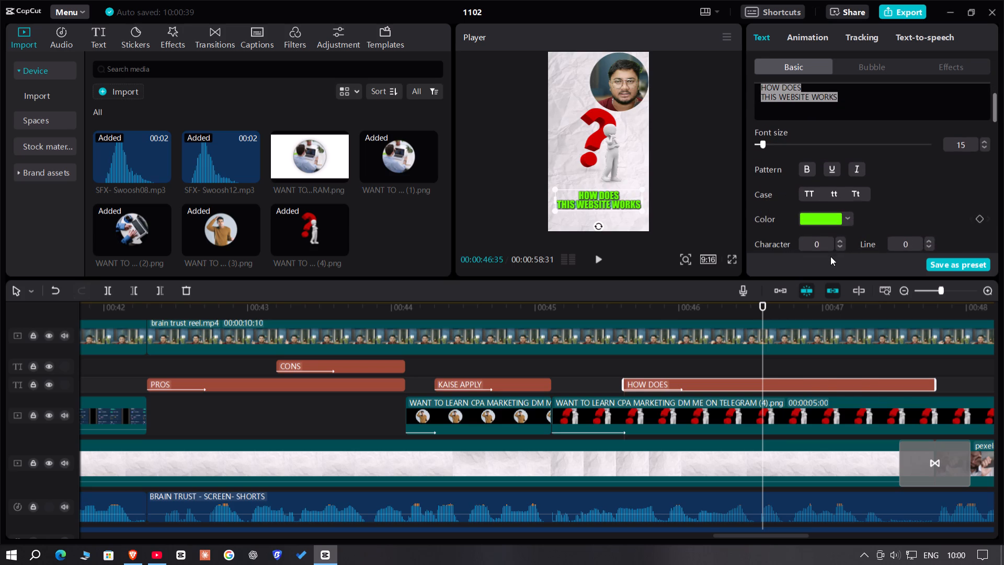
drag(828, 259, 701, 209)
Set the font size of only the HOW DOES line to 32.
click(852, 112)
drag(851, 104, 728, 104)
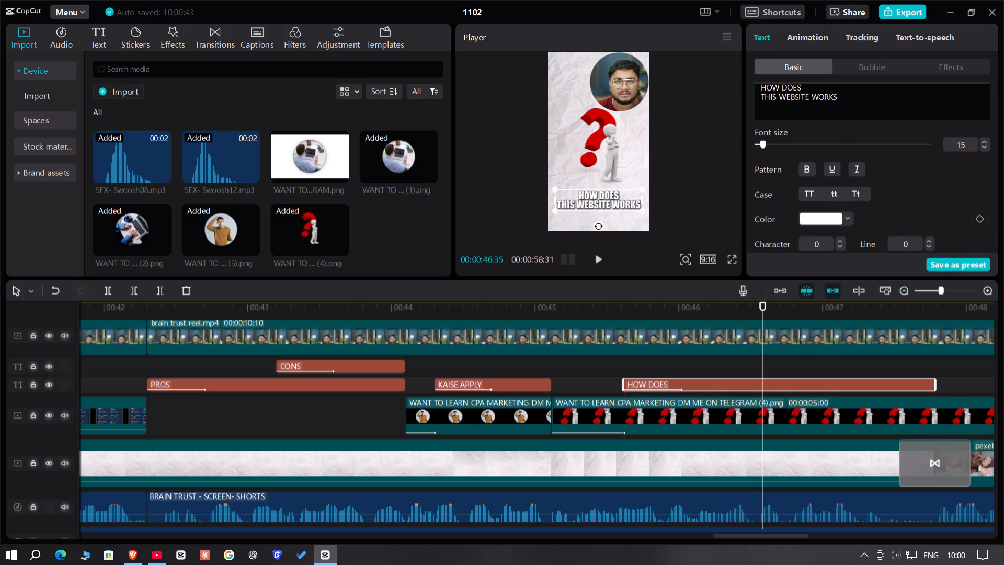
drag(848, 105, 733, 100)
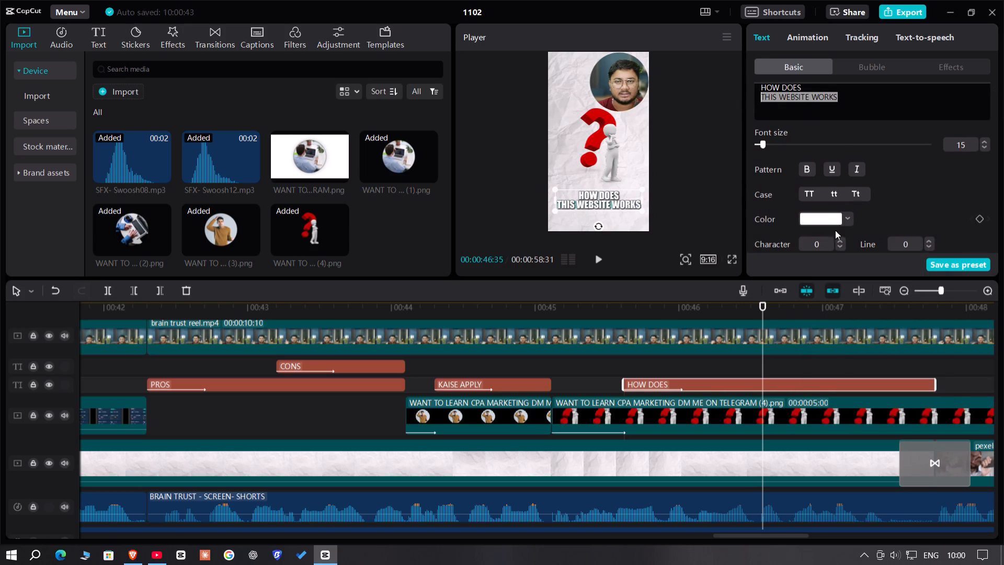
click(813, 96)
drag(809, 90, 707, 90)
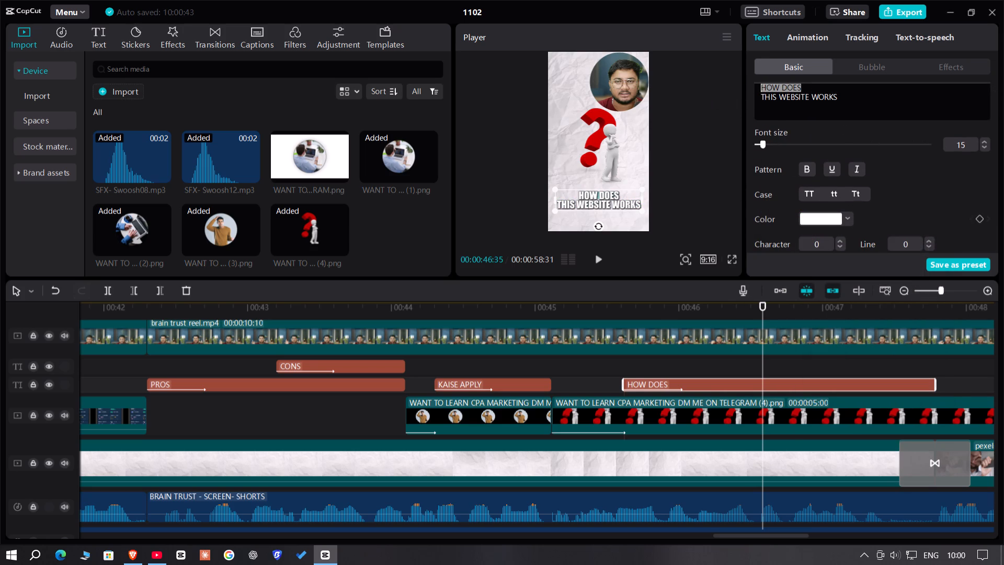
double_click(985, 139)
triple_click(984, 141)
triple_click(984, 141)
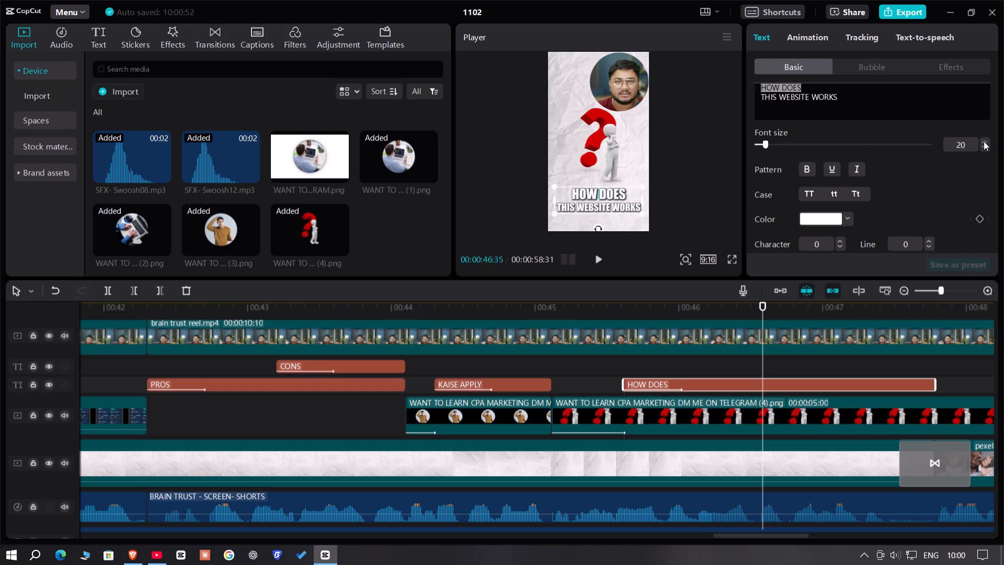
triple_click(984, 141)
triple_click(984, 141)
triple_click(984, 141)
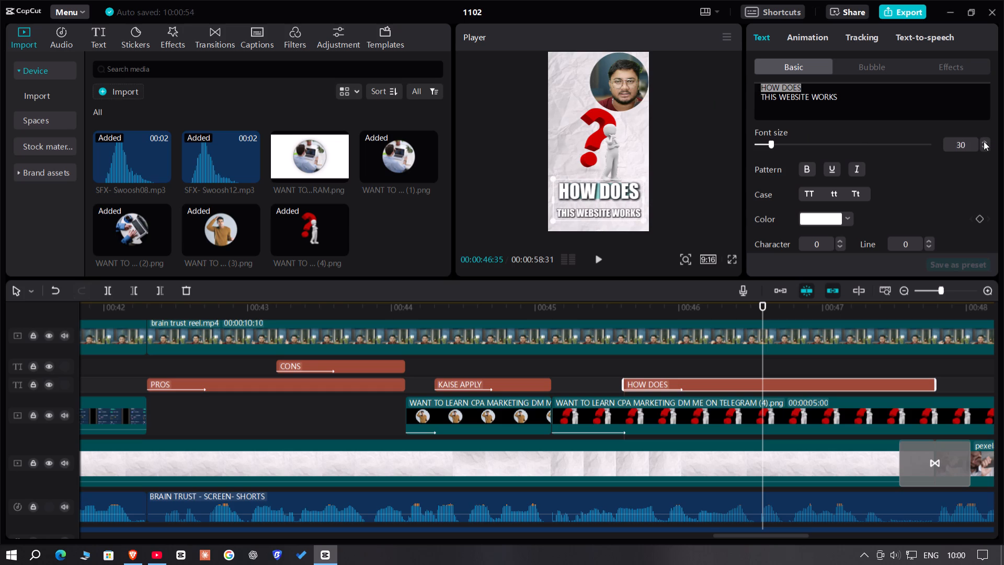
click(984, 141)
click(984, 141)
Set the caption's line spacing to -9 and move the caption slightly lower, keeping it horizontally centred.
scroll(916, 193, down, 1)
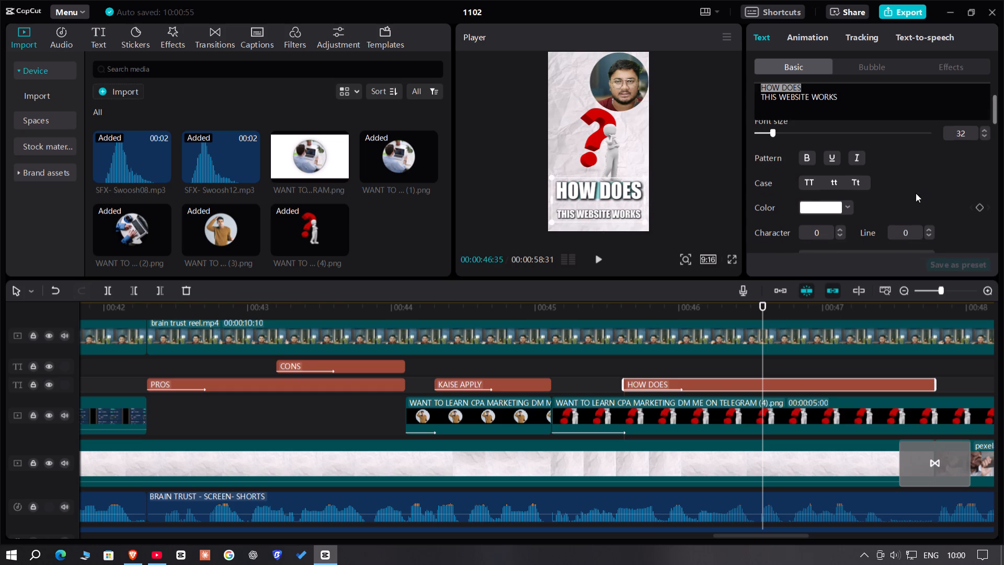
triple_click(931, 199)
triple_click(931, 199)
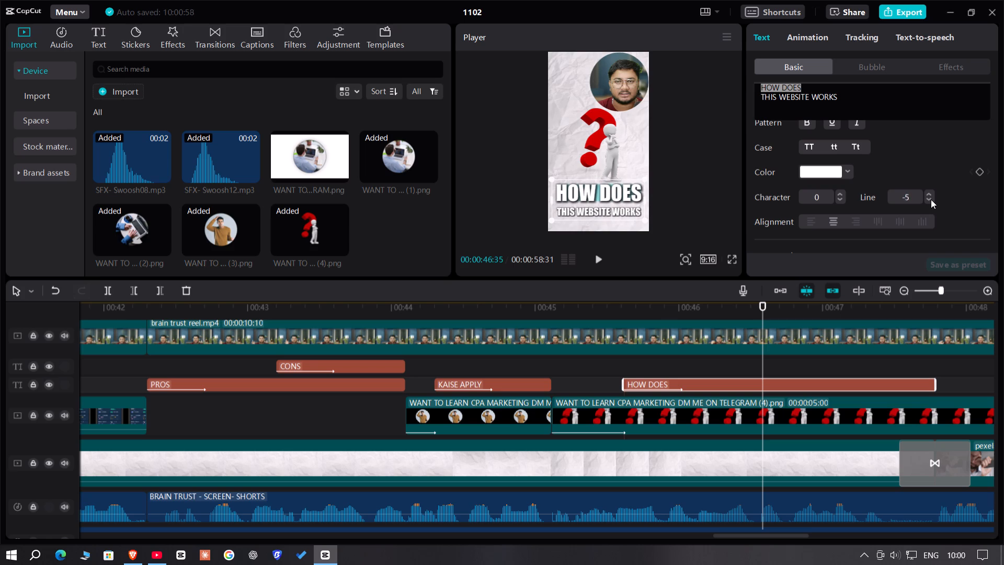
double_click(931, 199)
click(931, 199)
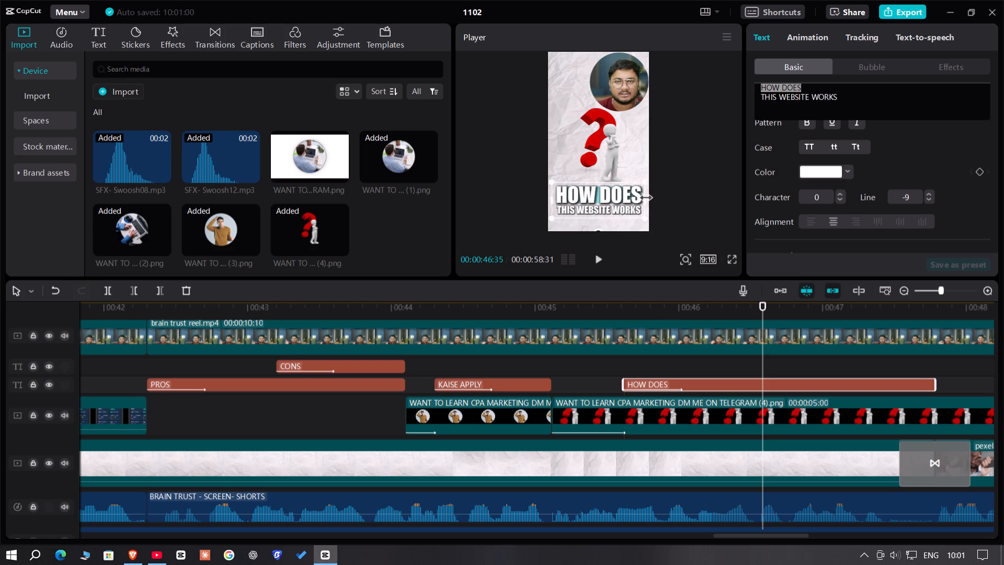
click(626, 204)
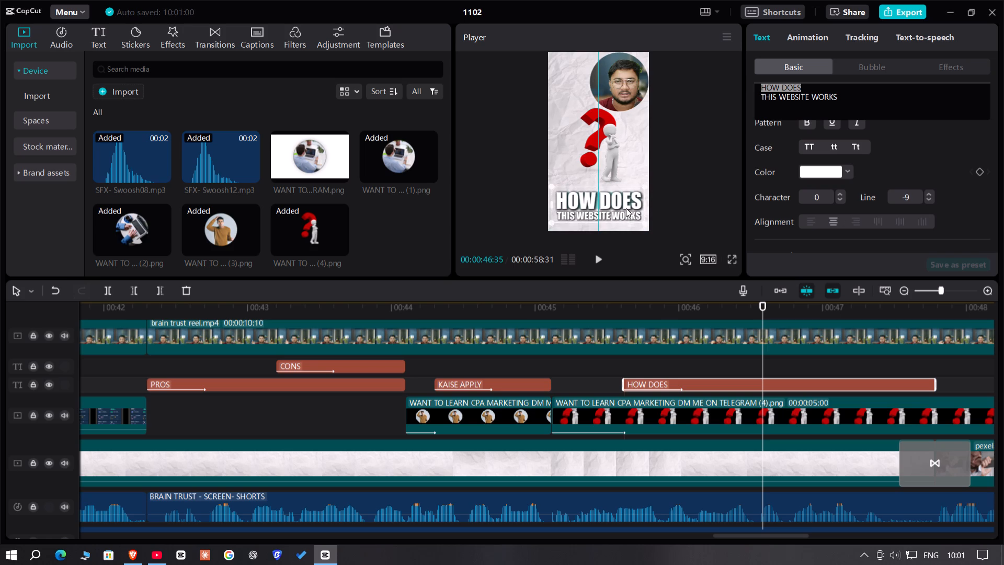
Enlarge the question-mark picture overlay to 77% at Y -175, and preview its entrance from its start.
click(611, 128)
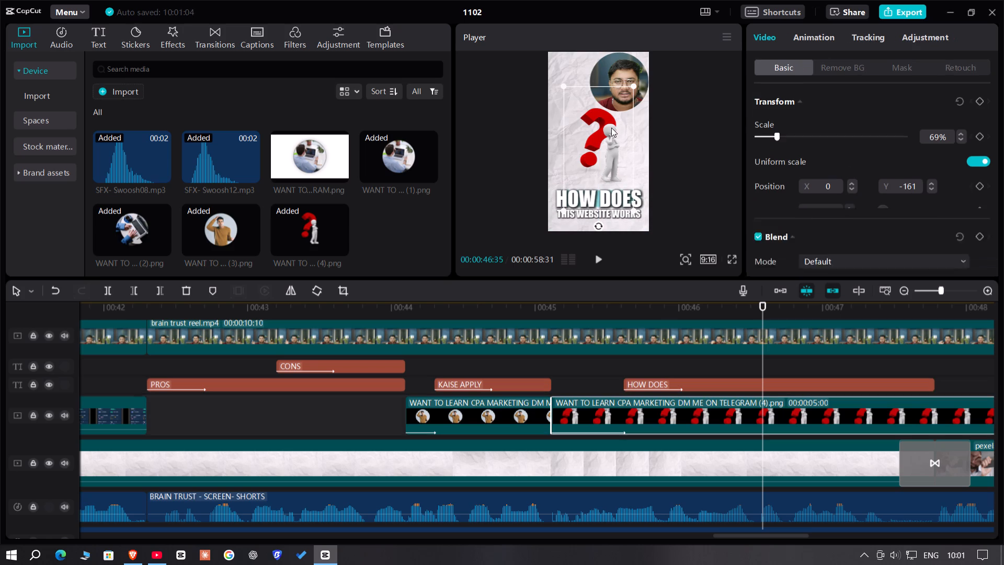
drag(634, 208, 635, 216)
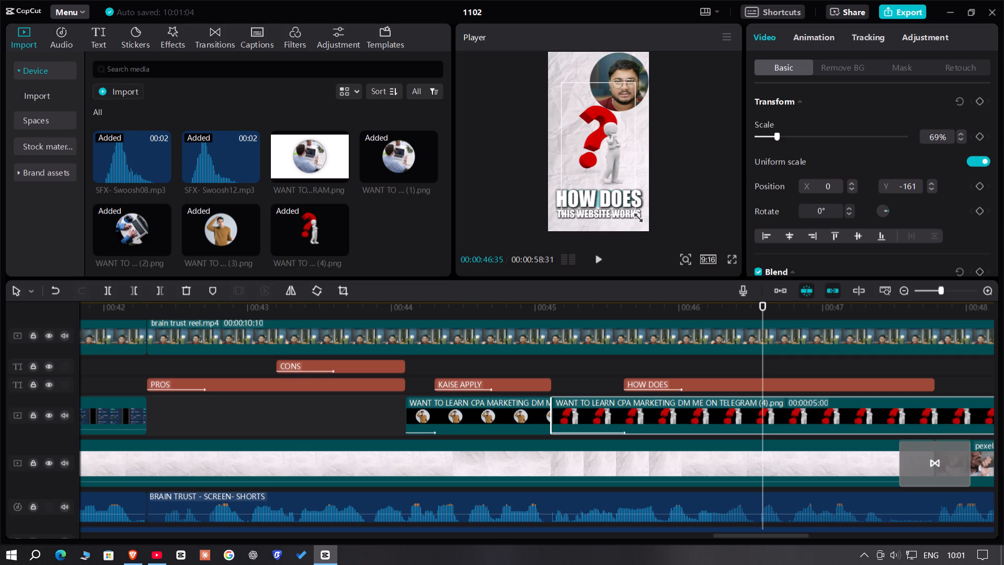
drag(635, 216, 637, 220)
click(609, 161)
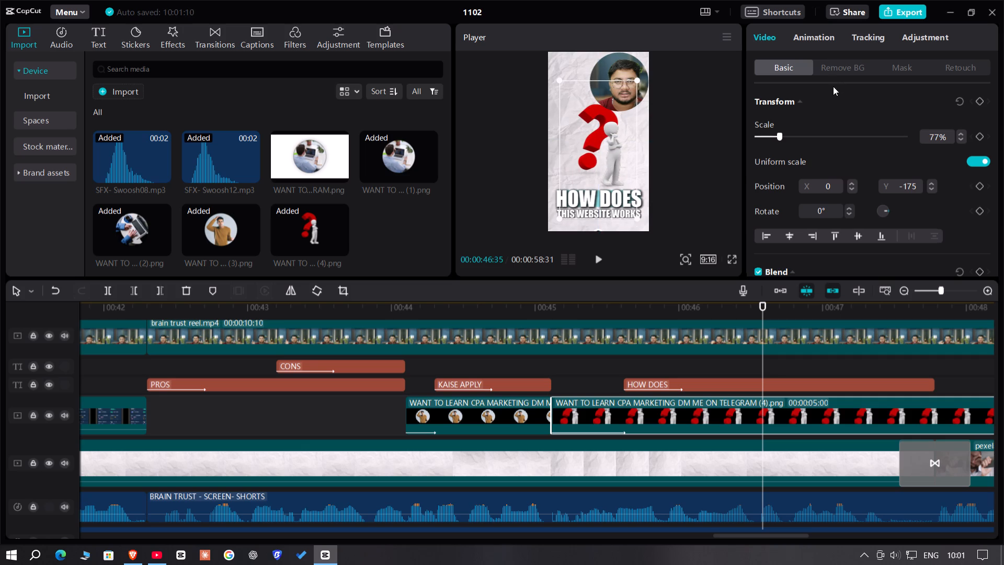
click(562, 374)
key(space)
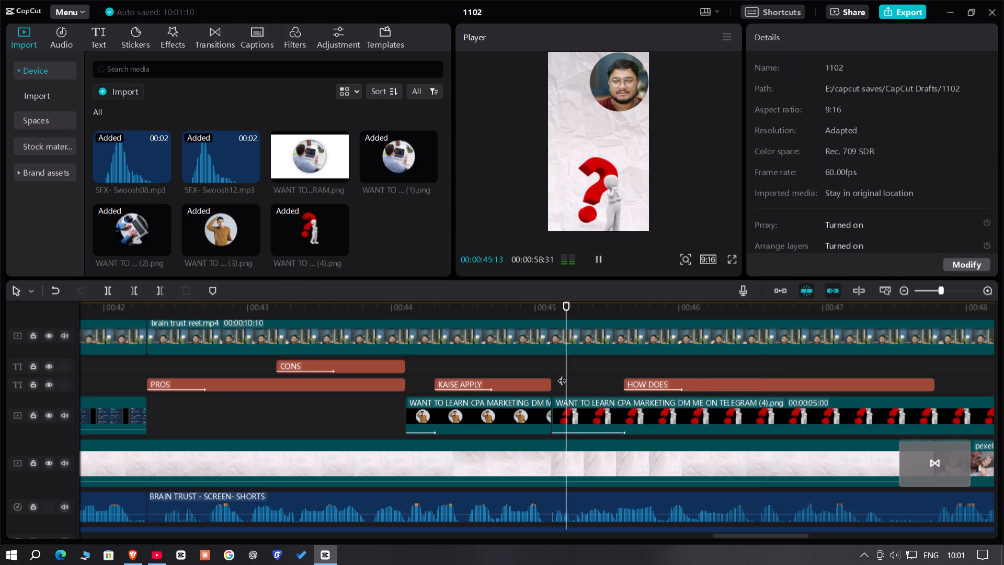
key(space)
Set the text colour of only the HOW DOES line to yellow-green D3FF00.
click(675, 382)
scroll(829, 150, down, 1)
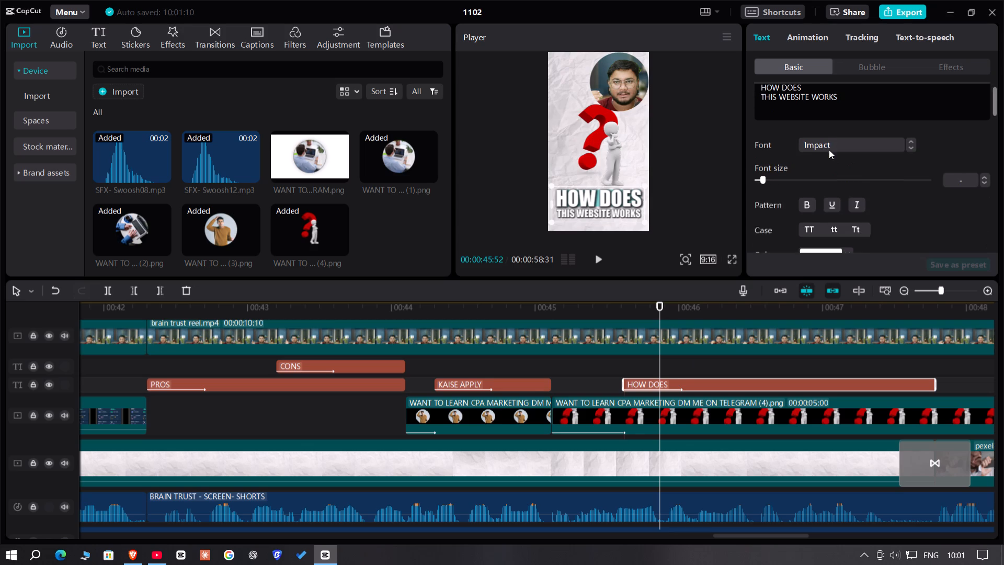
click(850, 217)
drag(820, 333, 812, 329)
drag(812, 326, 822, 330)
drag(832, 285, 1003, 190)
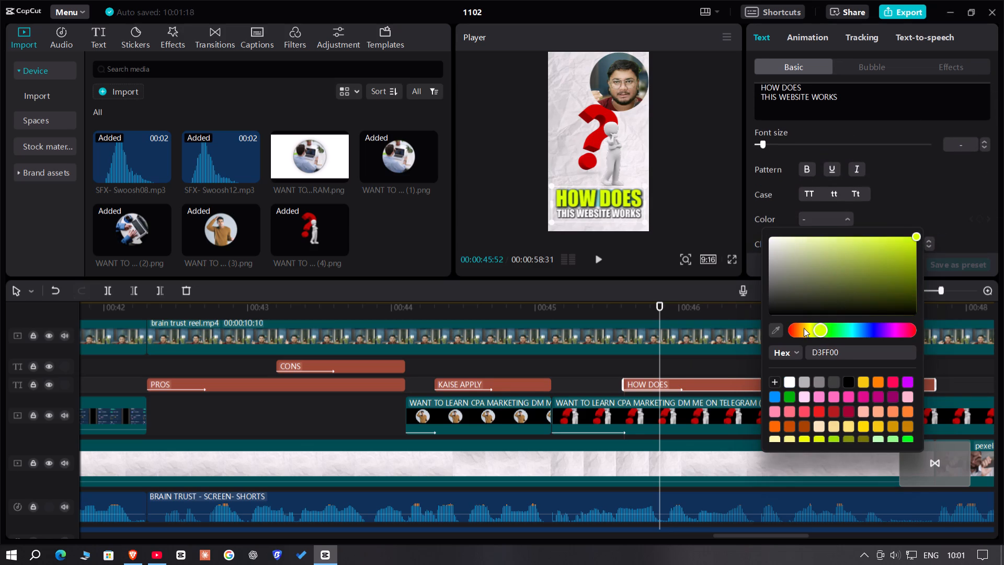
Preview the captions and picture overlays full screen from about 00:00:40 to 00:00:48:29.
click(380, 410)
drag(380, 410, 110, 422)
key(space)
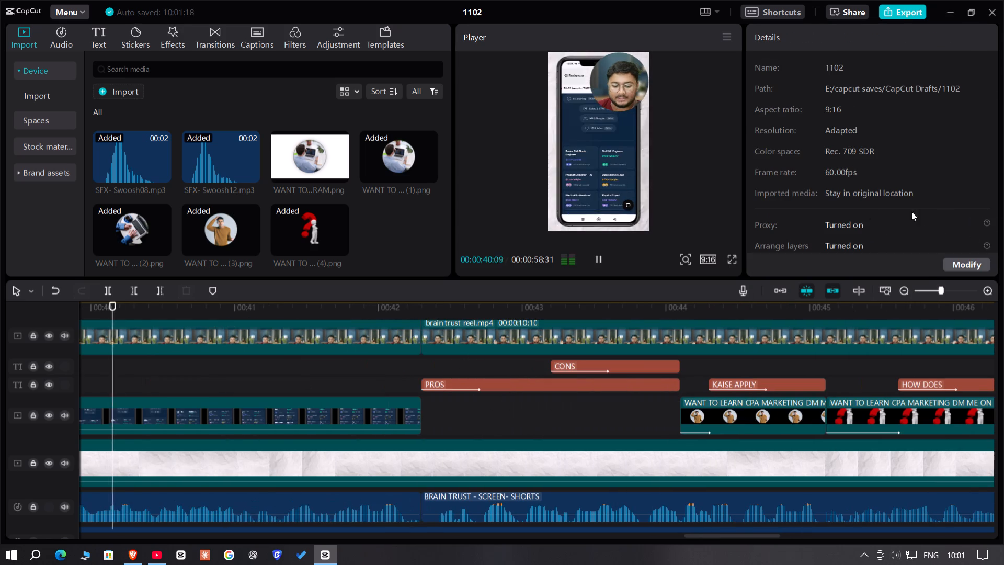
click(733, 262)
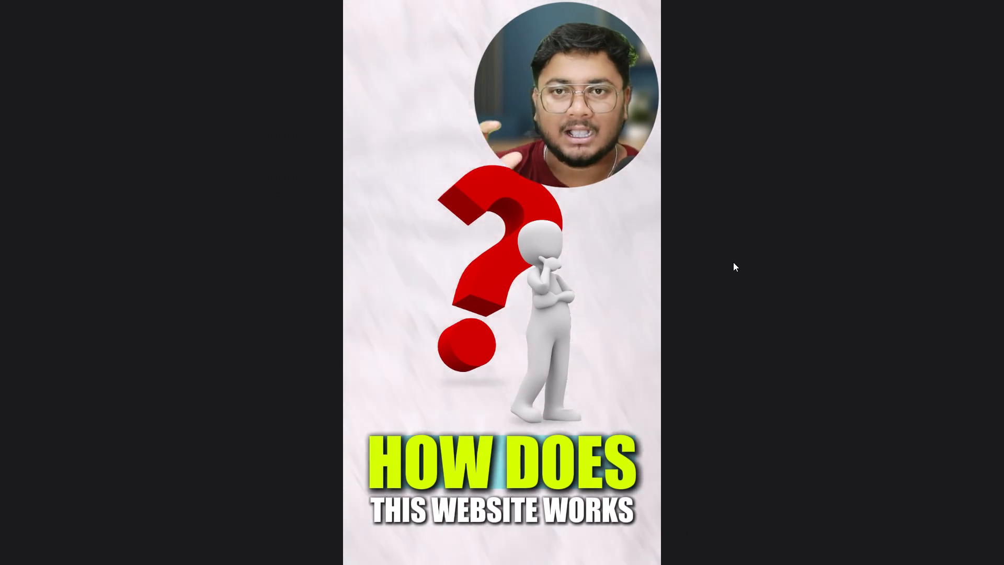
key(space)
click(736, 264)
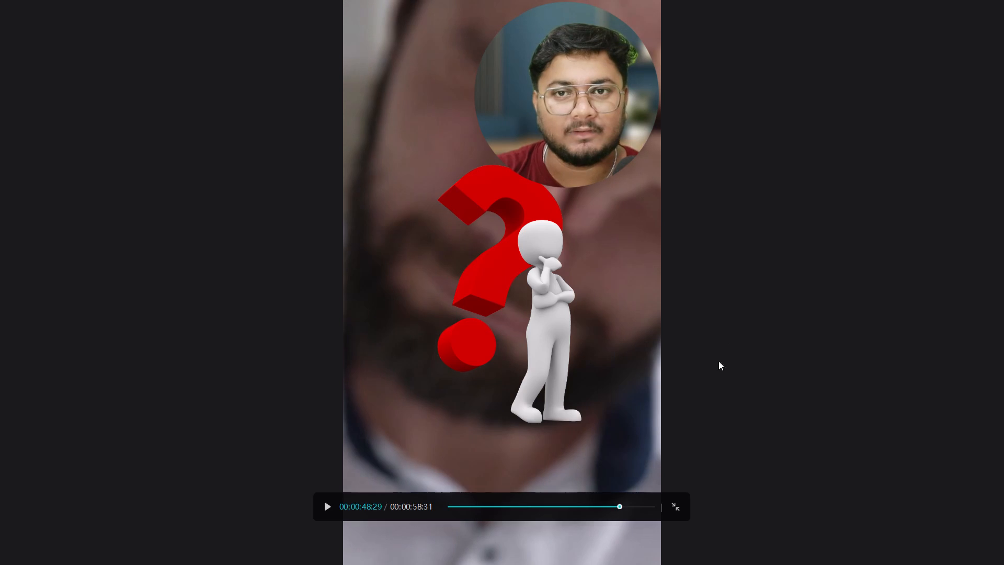
click(668, 504)
Trim the question-mark picture overlay to end with the HOW DOES caption at 00:00:47:47.
click(460, 382)
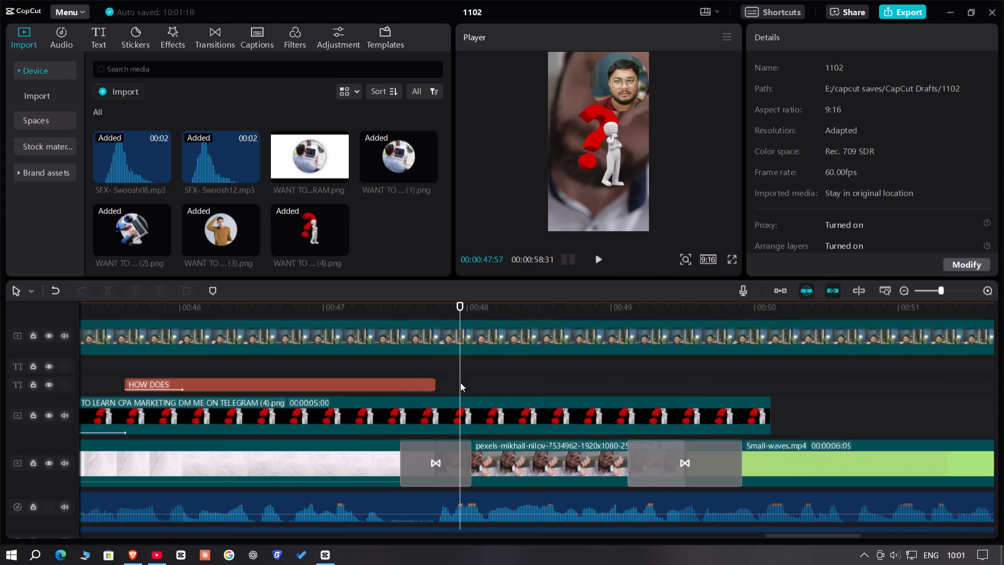
drag(460, 381, 434, 380)
drag(464, 389, 485, 420)
click(161, 292)
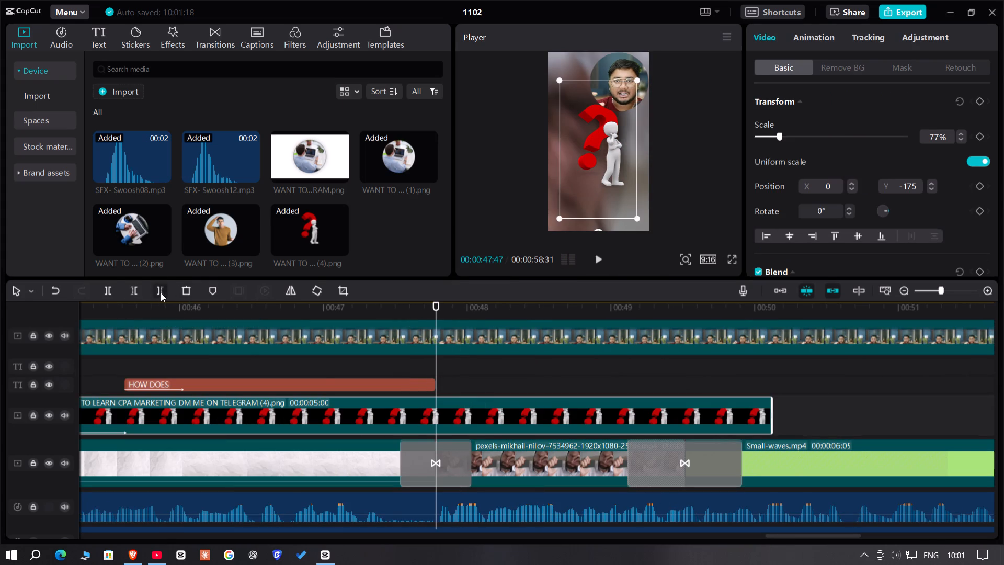
Play back the section after the trimmed question-mark picture to about 00:00:49:22.
key(space)
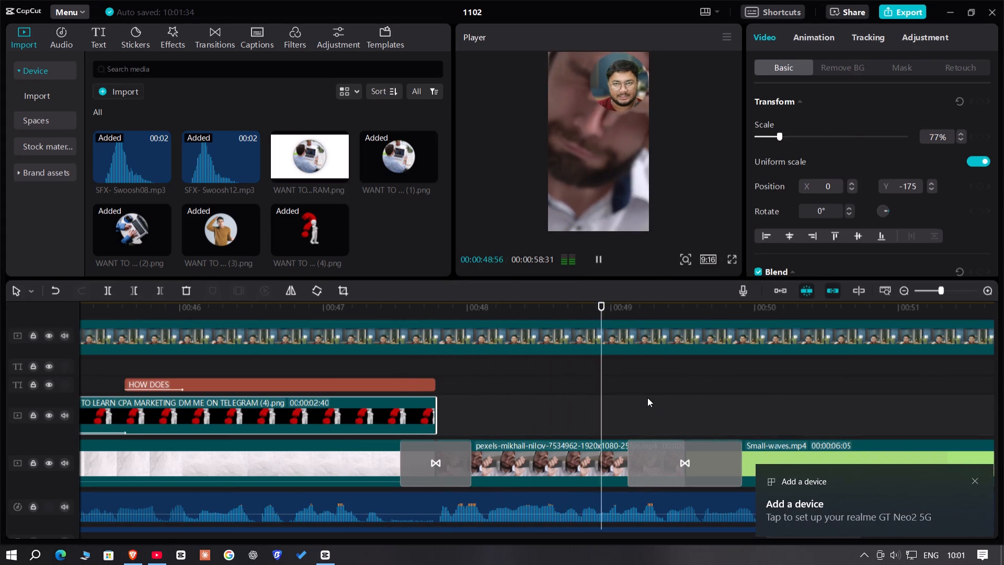
key(space)
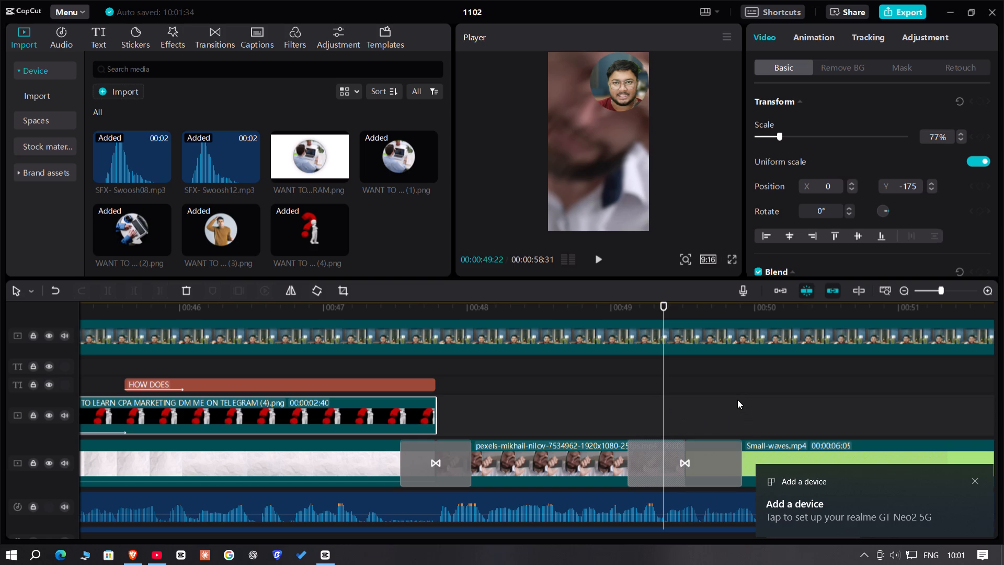
Review the footage from 00:00:49:22 to about 00:00:51, stopping at 00:00:49:31 in the transition into Small-waves.mp4.
key(space)
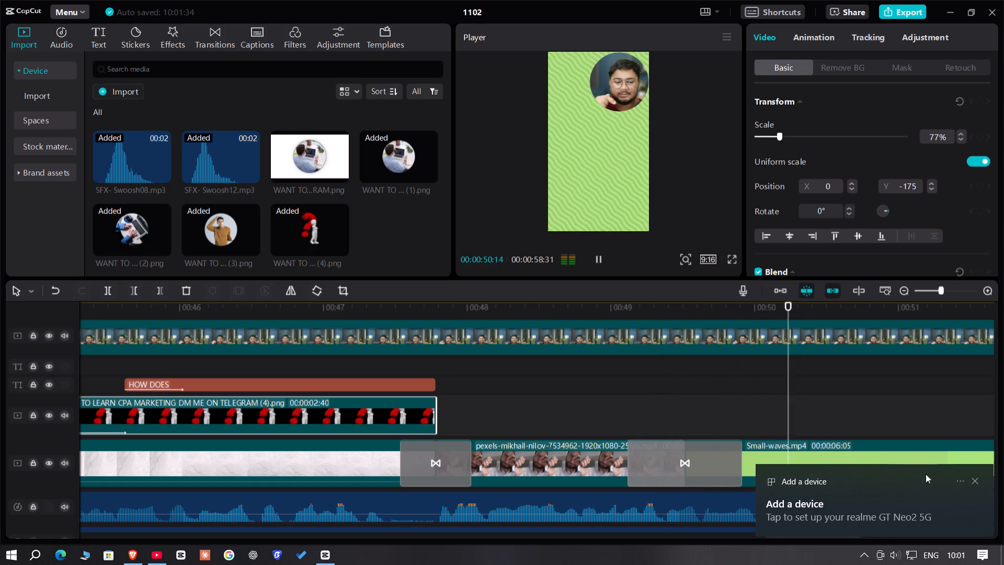
click(974, 482)
key(space)
click(646, 413)
drag(646, 413, 1003, 417)
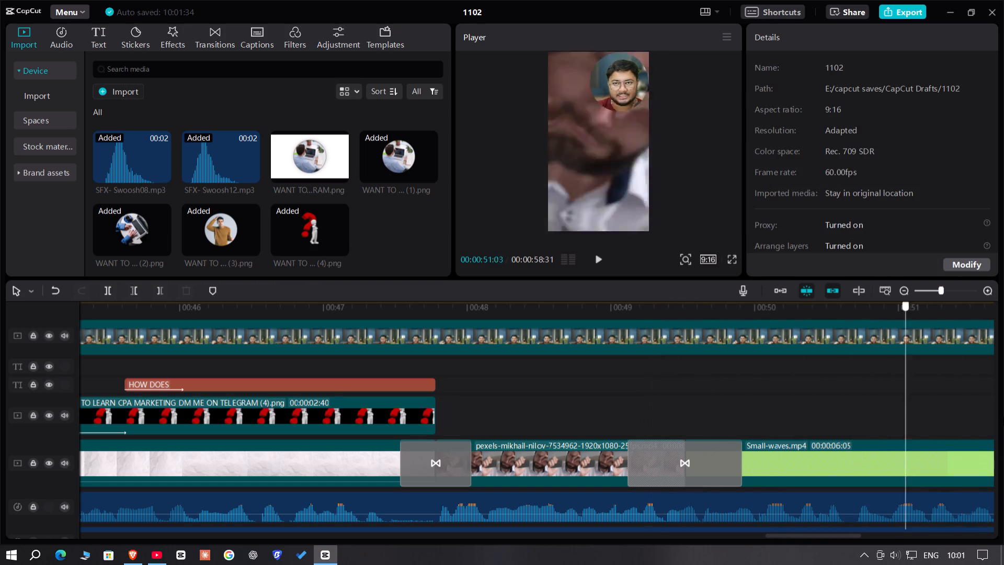
drag(1003, 417, 345, 399)
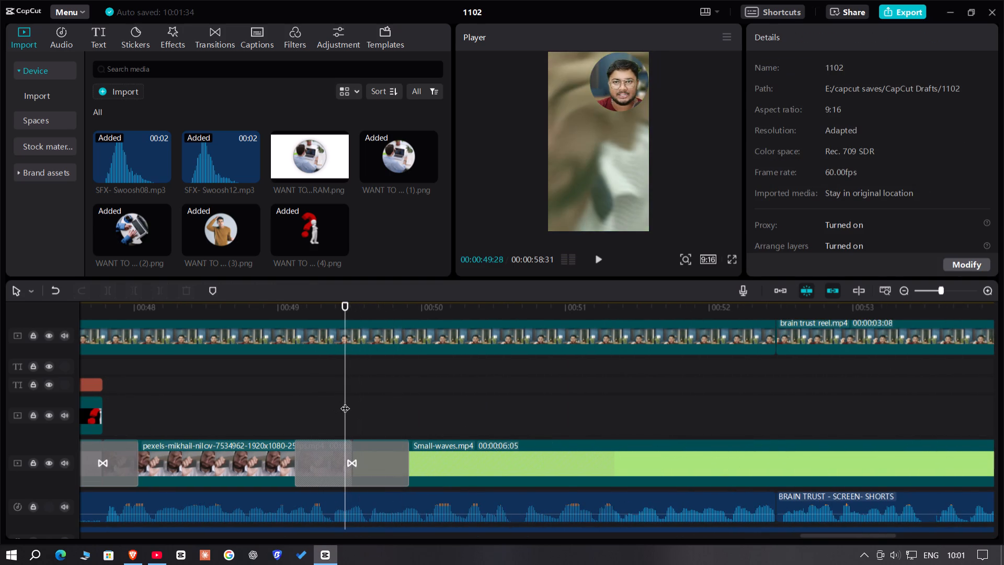
click(345, 402)
drag(345, 402, 355, 414)
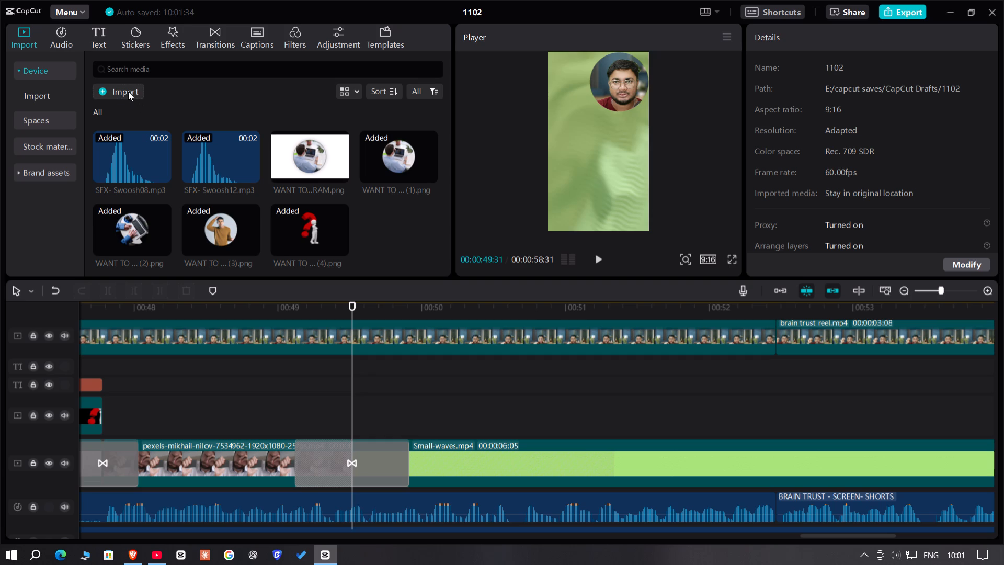
Import the str video from the Digital Piyush Video Assets folder and place it on the picture overlay track at 00:00:49:31.
click(128, 92)
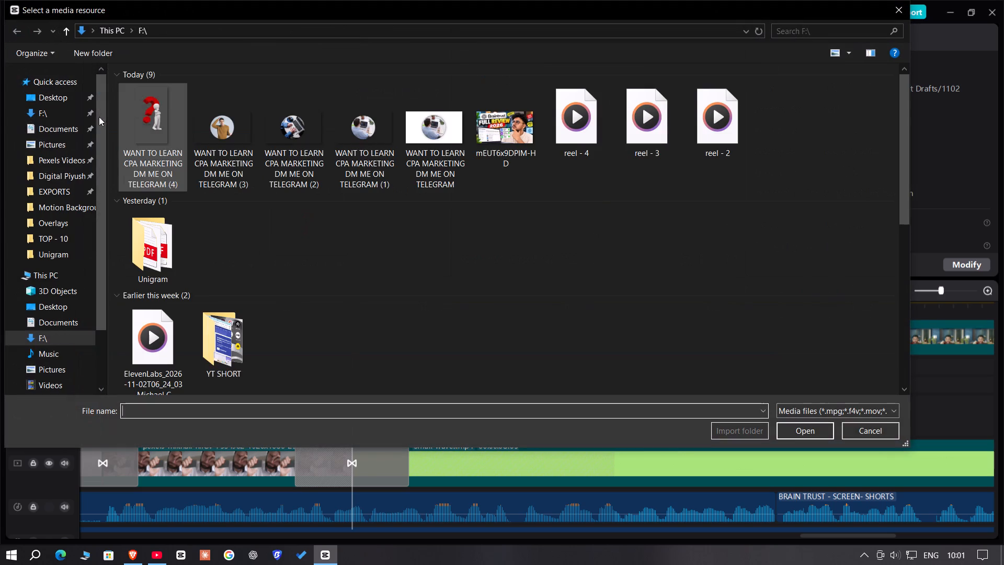
click(55, 174)
click(799, 33)
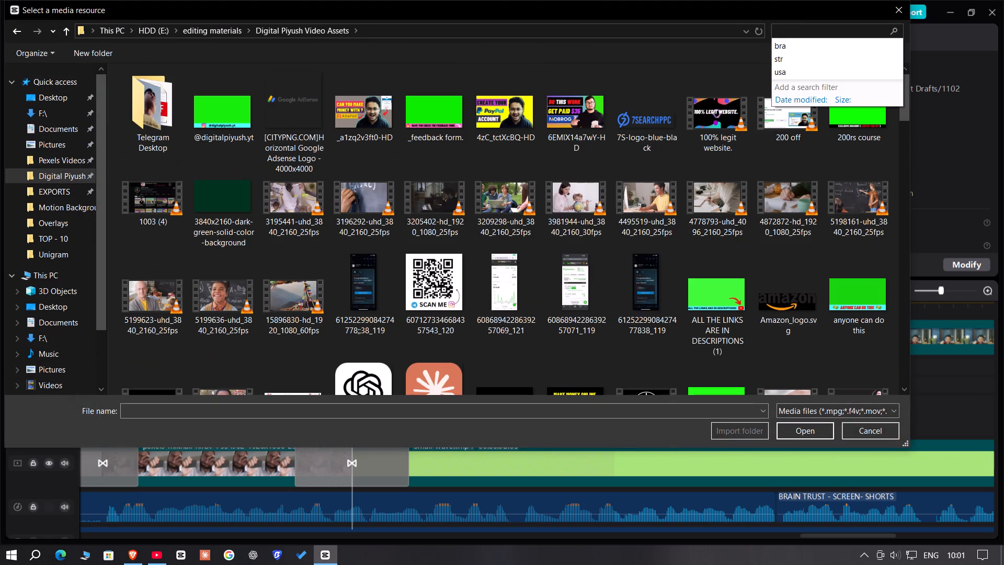
text(STR)
key(Return)
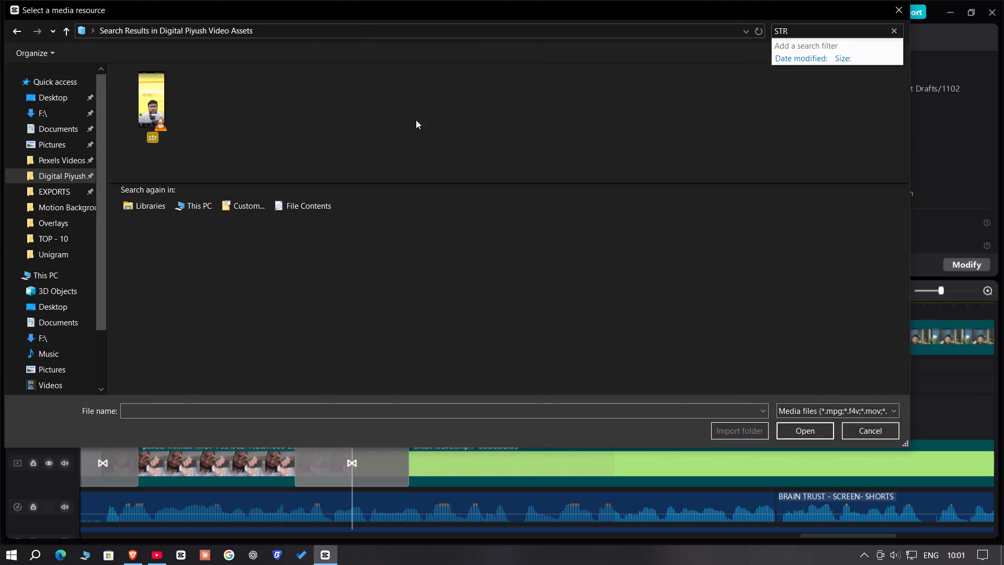
double_click(151, 137)
drag(410, 222, 414, 268)
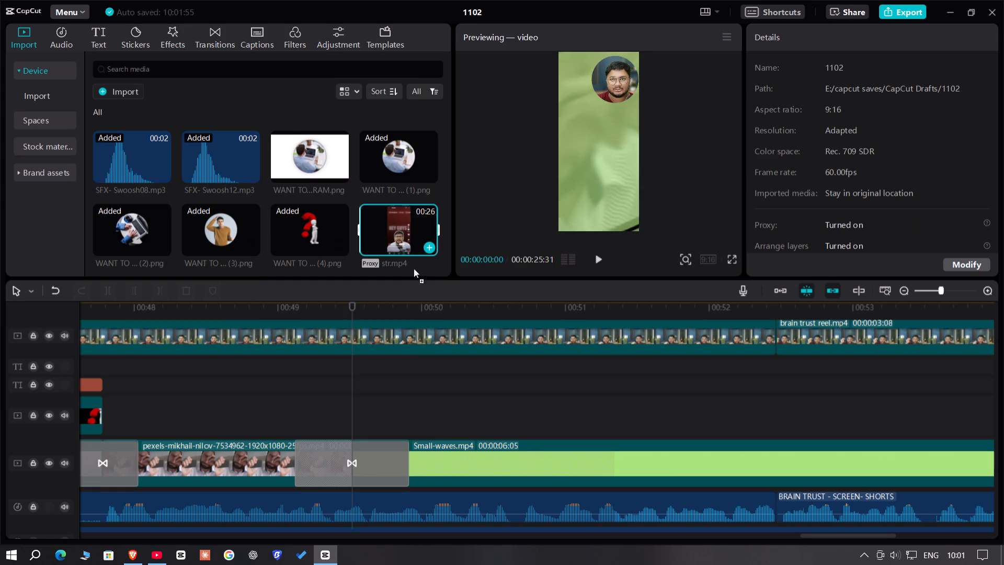
drag(414, 268, 354, 425)
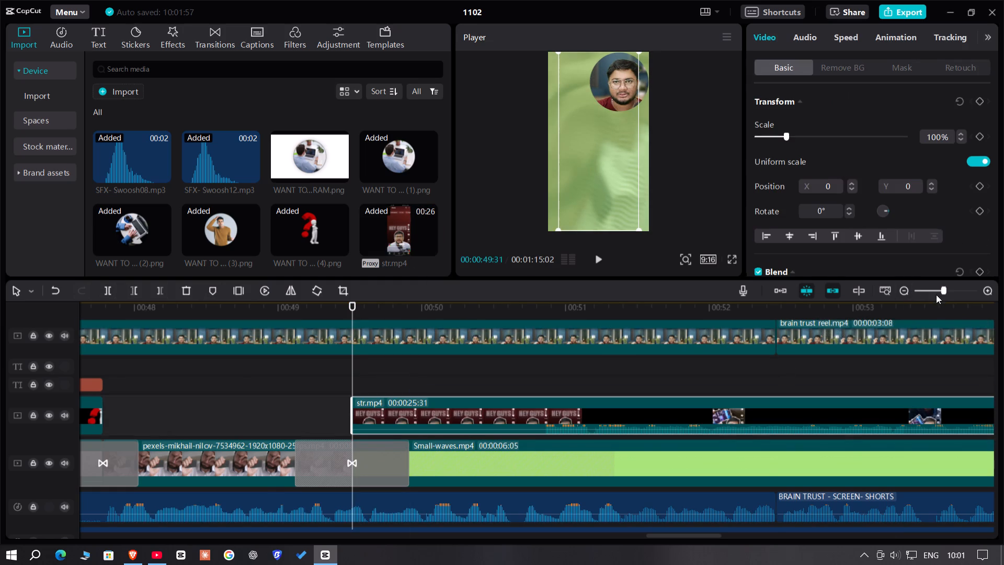
Cut the beginning of the str.mp4 overlay at 00:00:51:38 and move the remaining clip back to start at 00:00:49:31.
click(936, 295)
double_click(470, 382)
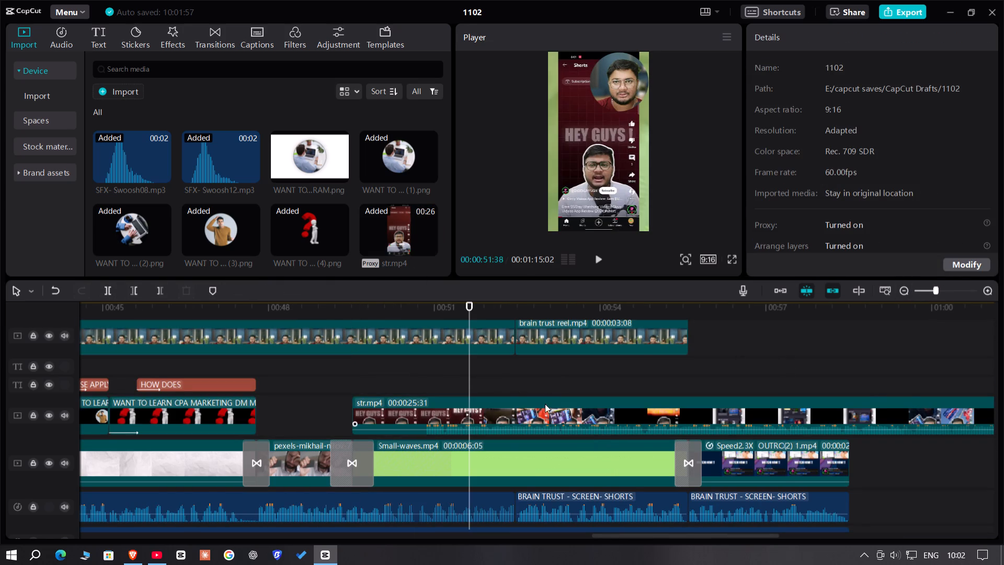
click(496, 416)
click(135, 286)
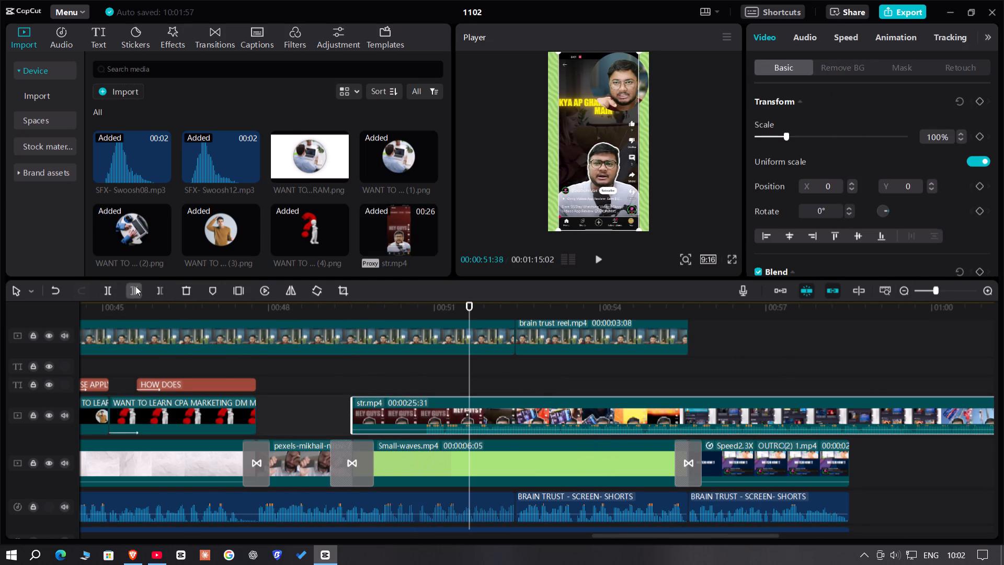
drag(484, 413, 365, 422)
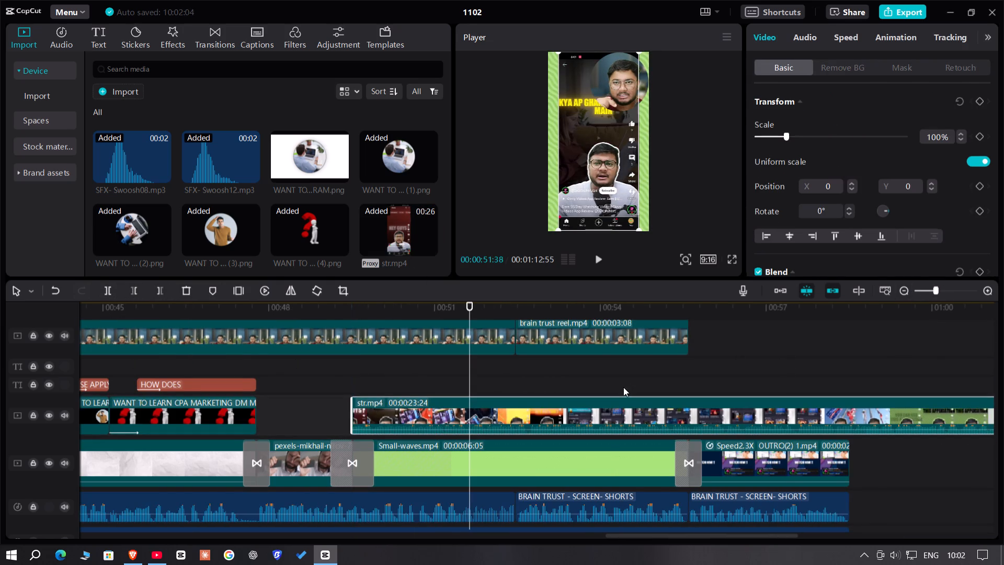
Trim the end of the str.mp4 overlay to 00:00:55:36, where the brain trust reel clip ends.
click(623, 380)
drag(623, 380, 691, 397)
drag(705, 383, 713, 388)
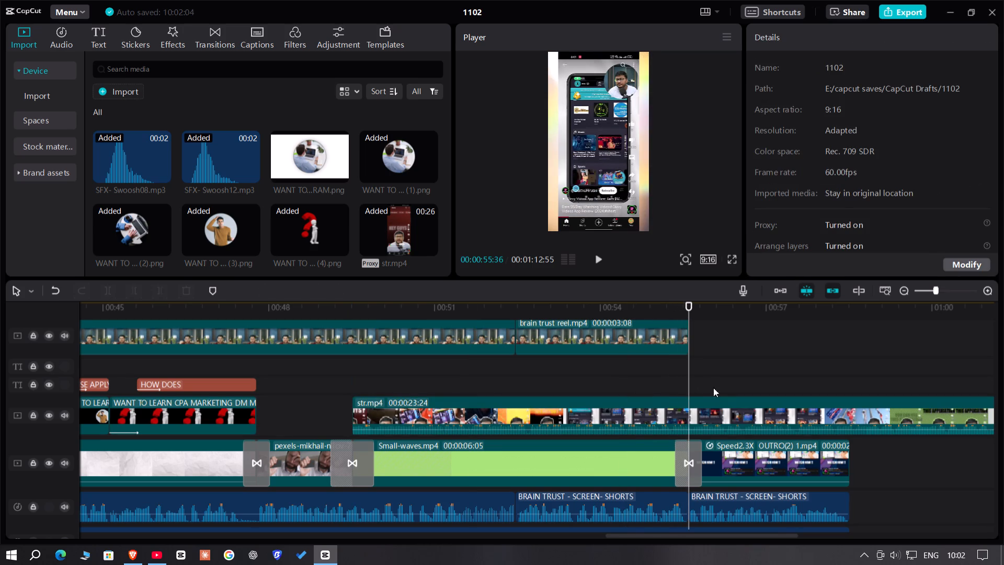
drag(713, 388, 721, 411)
click(157, 295)
Mute the str.mp4 overlay by lowering its volume to -∞dB.
click(412, 366)
click(419, 428)
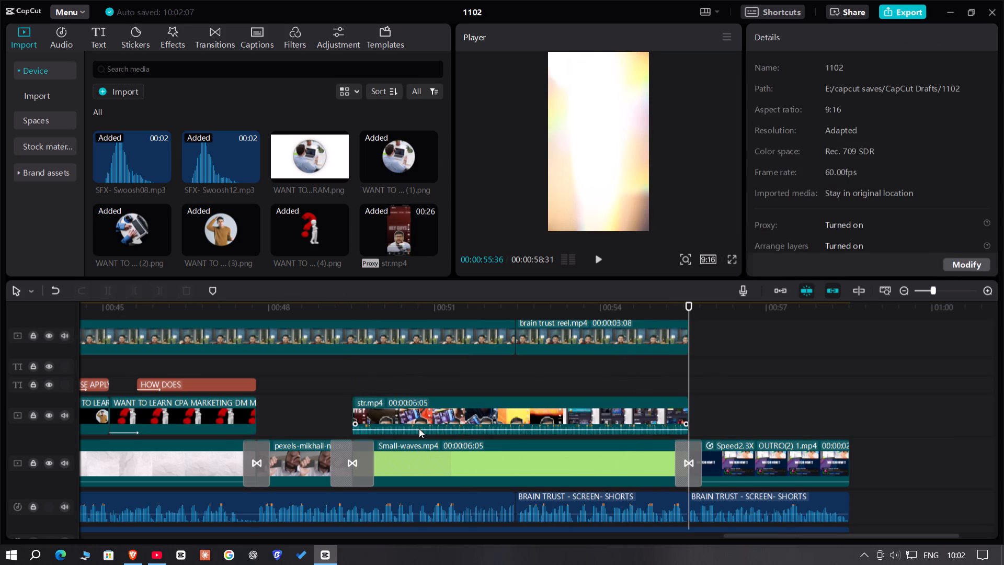
click(430, 400)
click(434, 386)
click(438, 421)
click(475, 372)
click(480, 415)
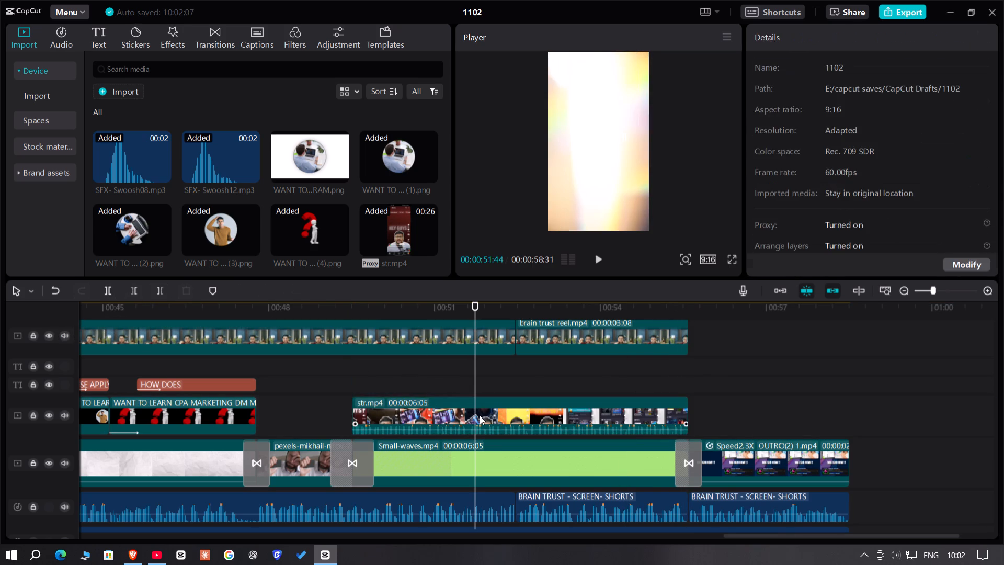
click(795, 36)
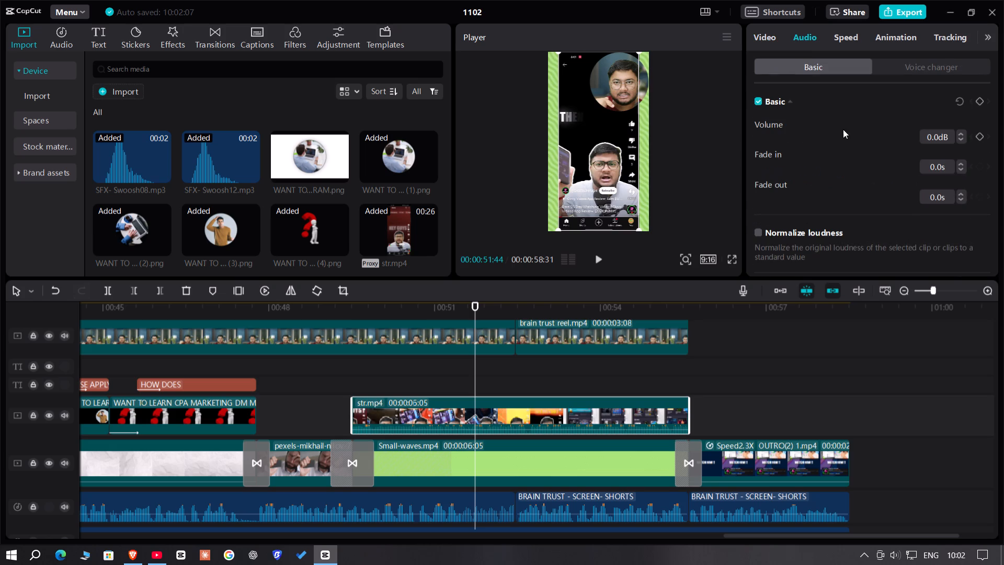
drag(786, 133, 343, 187)
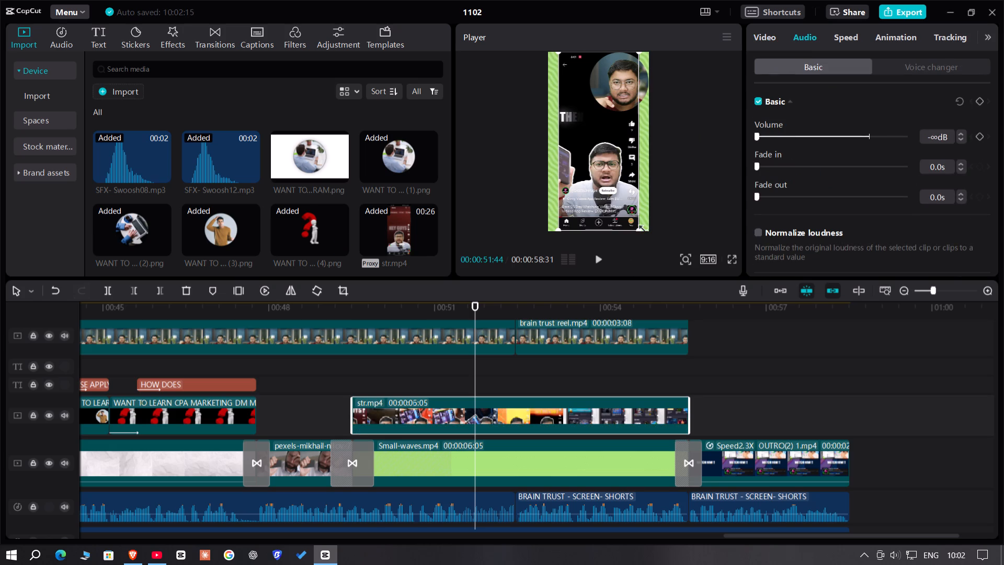
Shrink the str.mp4 overlay slightly within the video frame.
drag(640, 228, 628, 222)
Add the pngwing.com.png phone frame above str.mp4 from 00:00:49:31 and extend it to end with that clip at 00:00:55:36.
scroll(322, 200, up, 7)
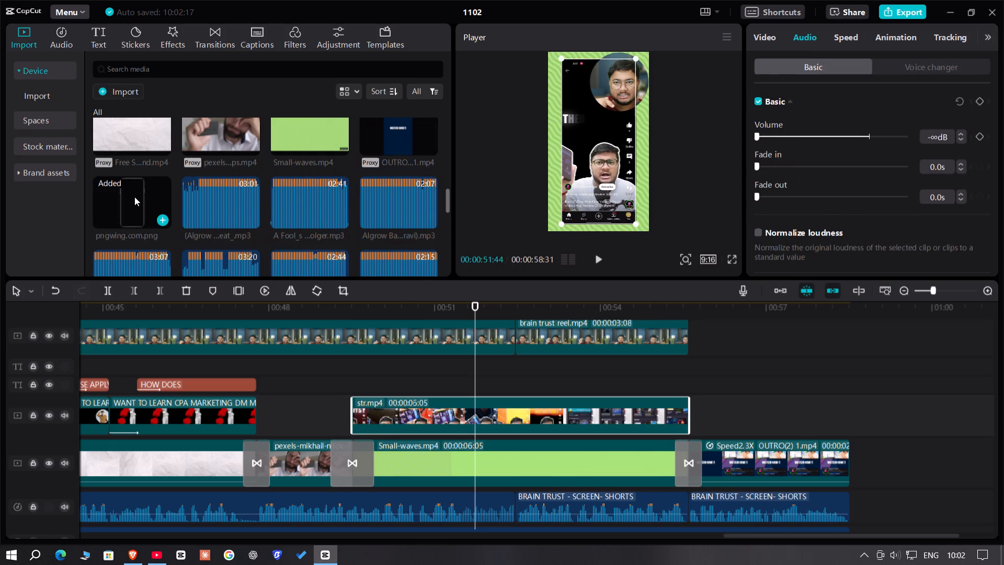
drag(130, 197, 356, 409)
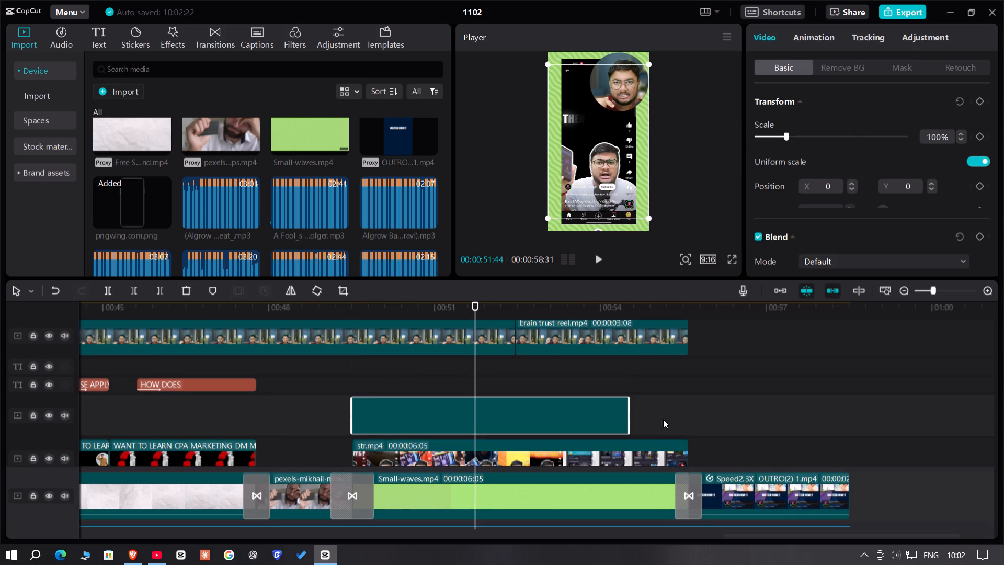
click(538, 416)
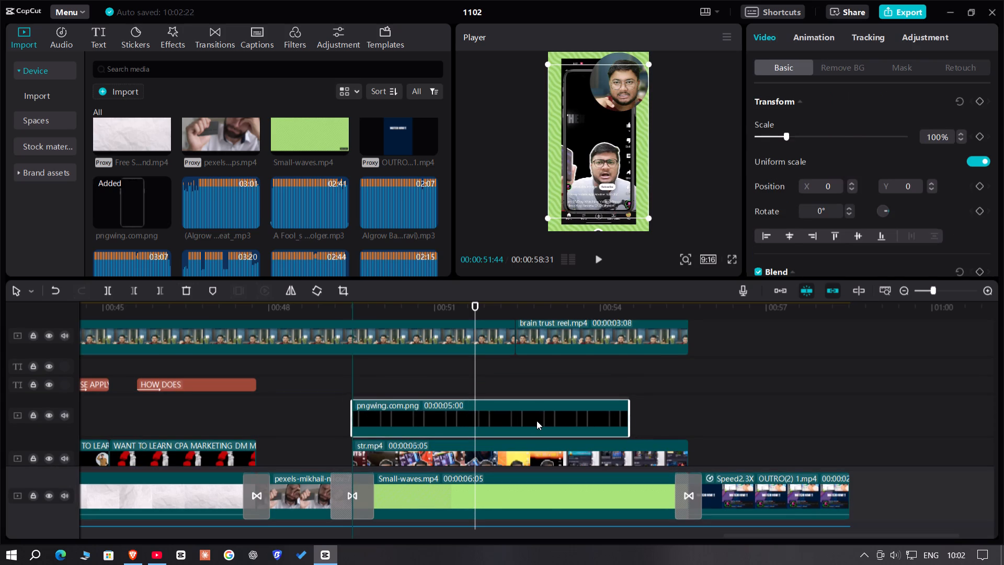
drag(633, 409, 655, 409)
click(615, 404)
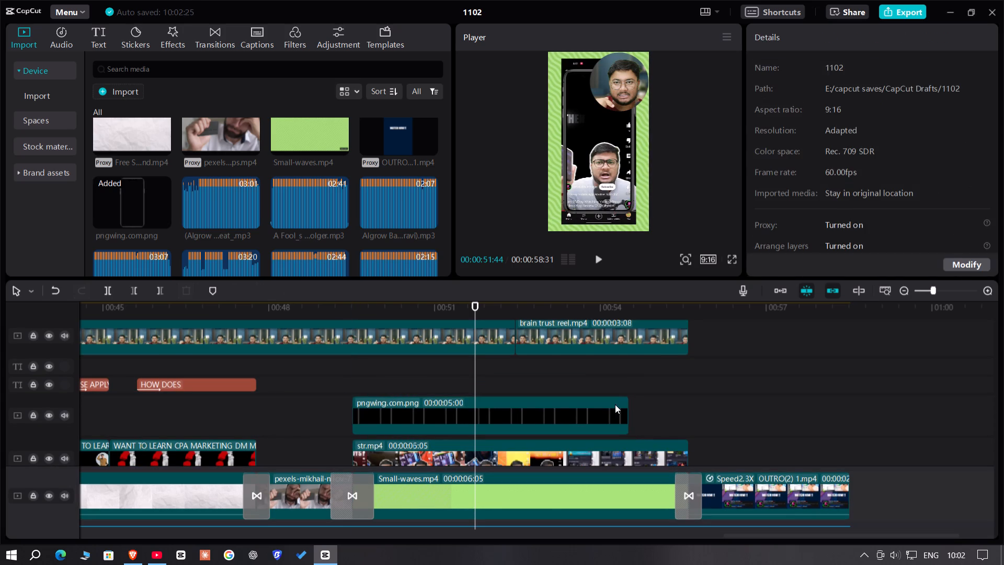
drag(629, 417, 686, 413)
drag(722, 413, 627, 453)
Scale the phone frame picture to 118% so it surrounds the str.mp4 video, and check the fit full screen.
click(610, 390)
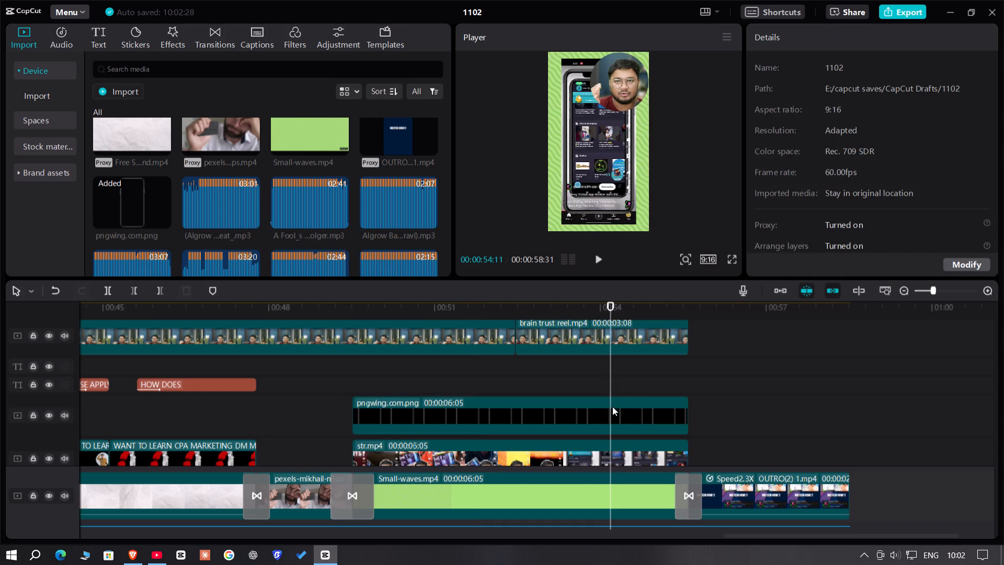
click(612, 406)
drag(647, 218, 654, 229)
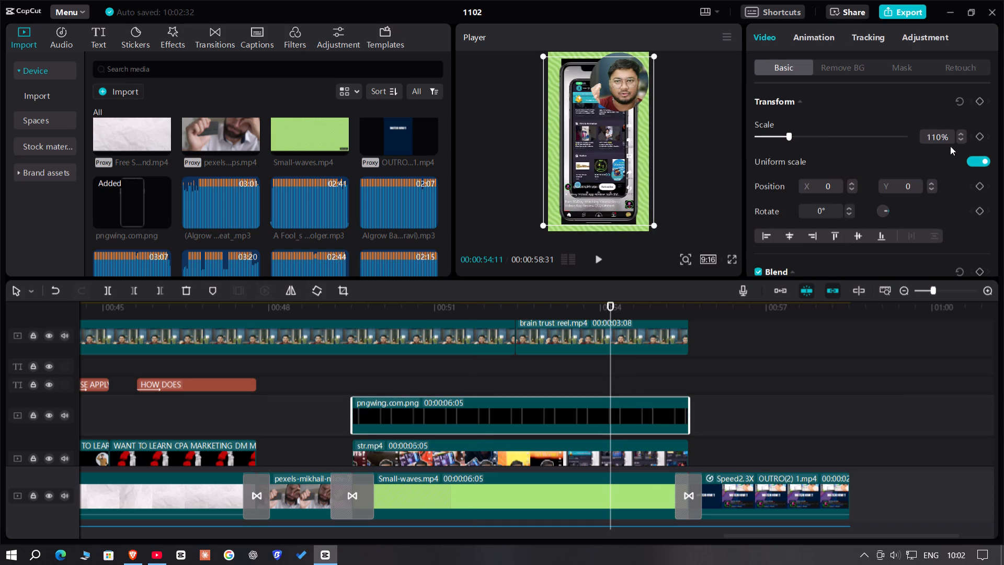
triple_click(960, 134)
triple_click(960, 134)
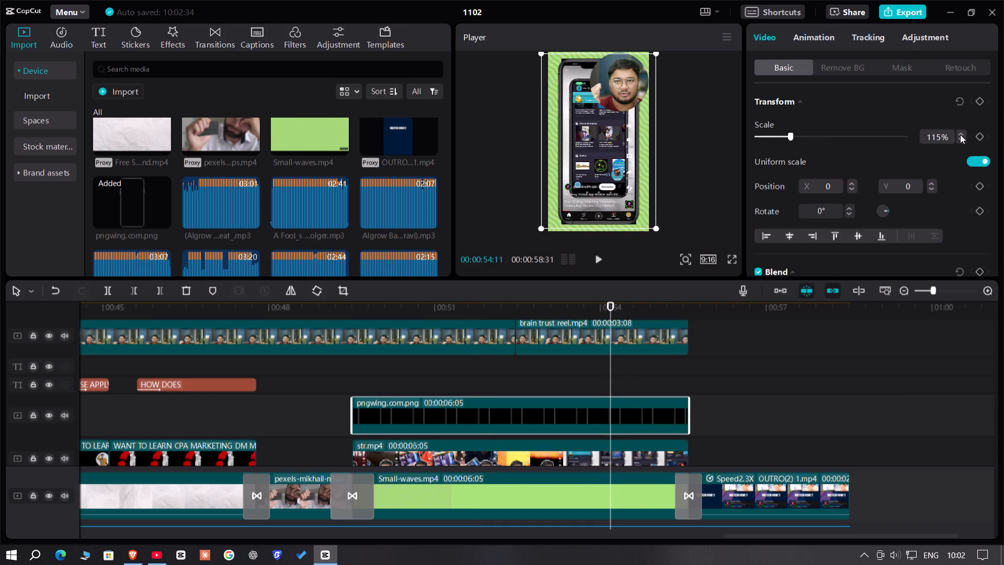
click(960, 134)
click(960, 134)
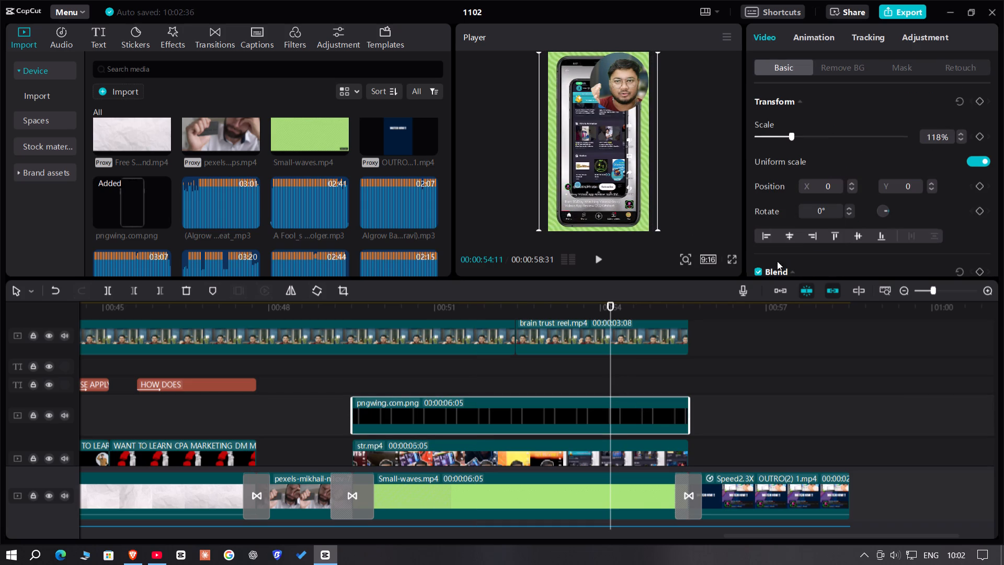
click(733, 266)
click(731, 261)
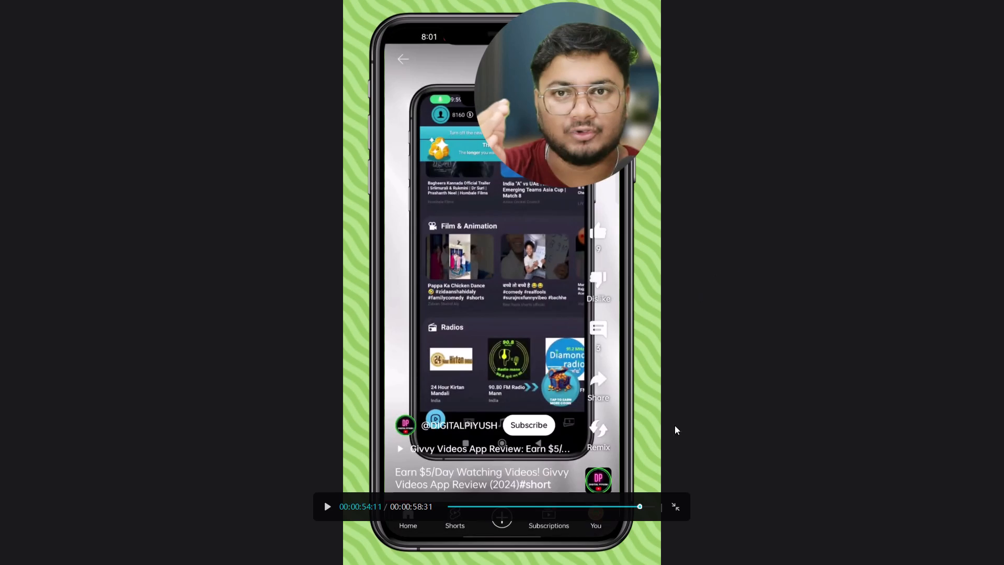
click(675, 510)
Combine the phone frame picture and str.mp4 into a single compound clip.
drag(720, 394, 634, 447)
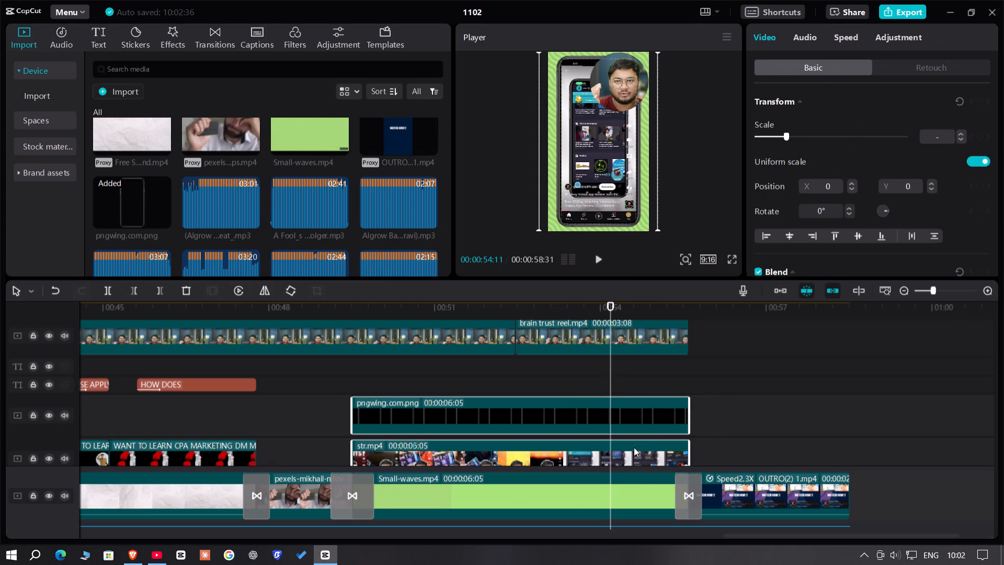
right_click(634, 447)
click(688, 309)
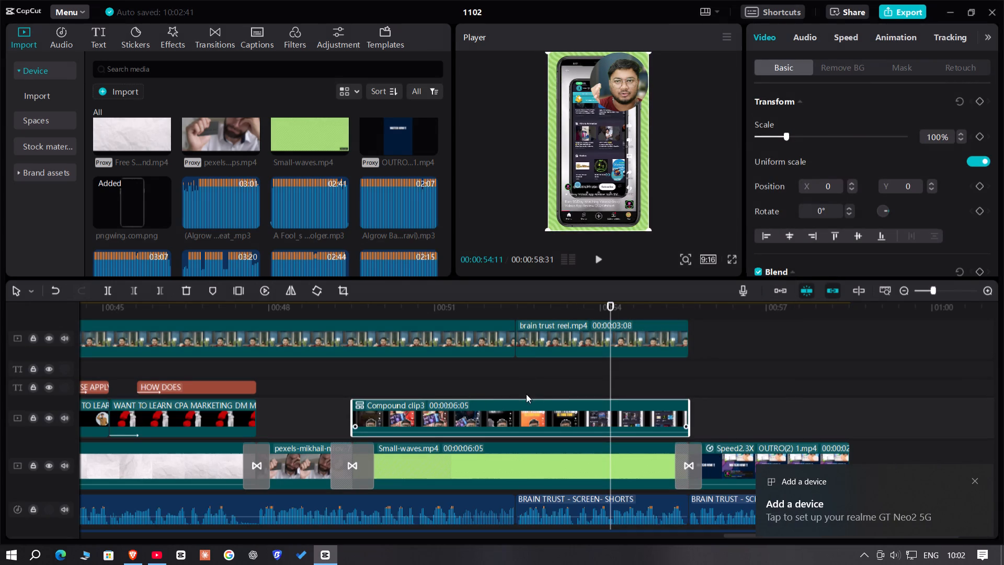
Apply a 0.5 s entrance animation to the phone-frame compound clip.
click(500, 389)
click(500, 427)
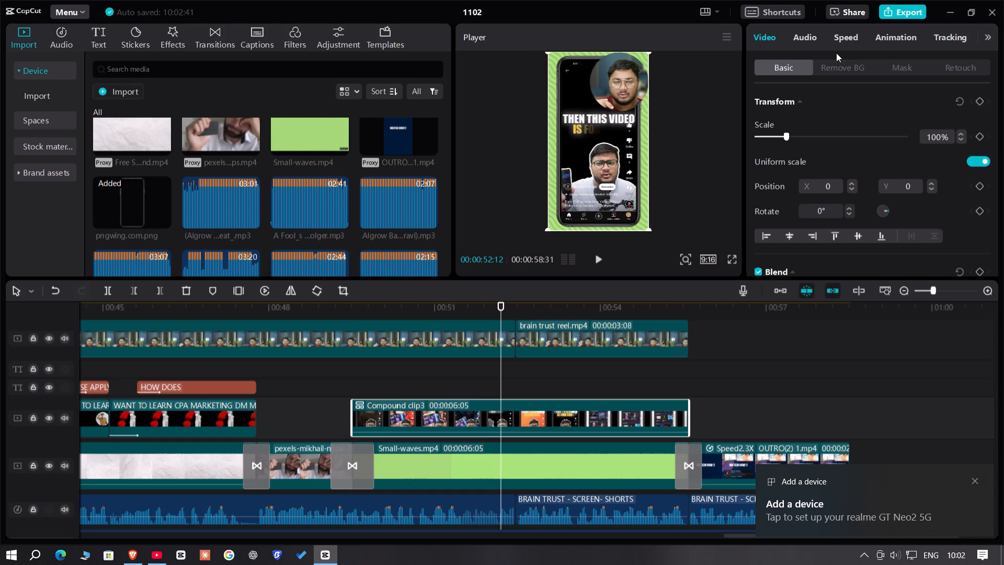
click(893, 39)
click(882, 235)
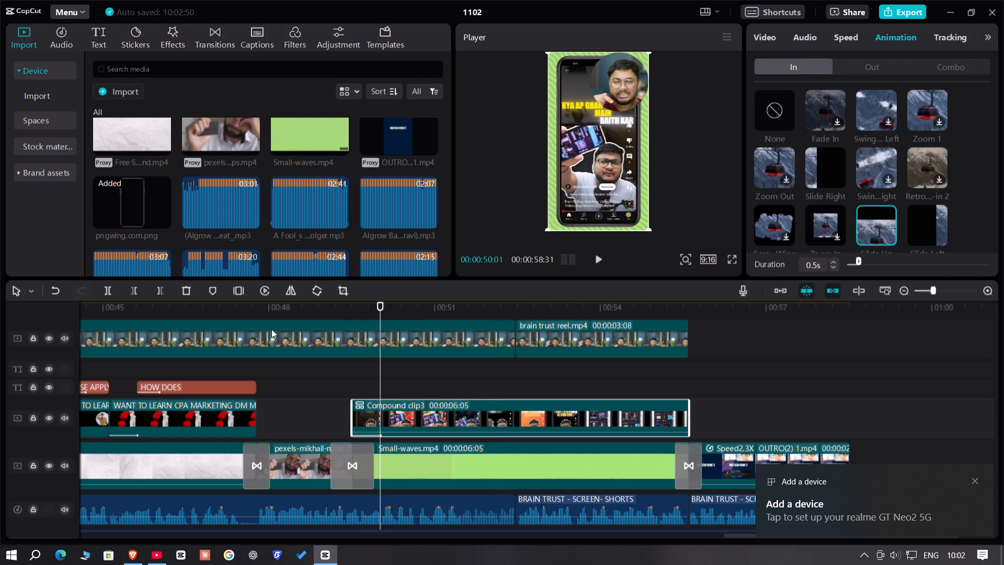
Set the vignette of the green Small-waves.mp4 background clip to 32.
click(444, 460)
click(926, 36)
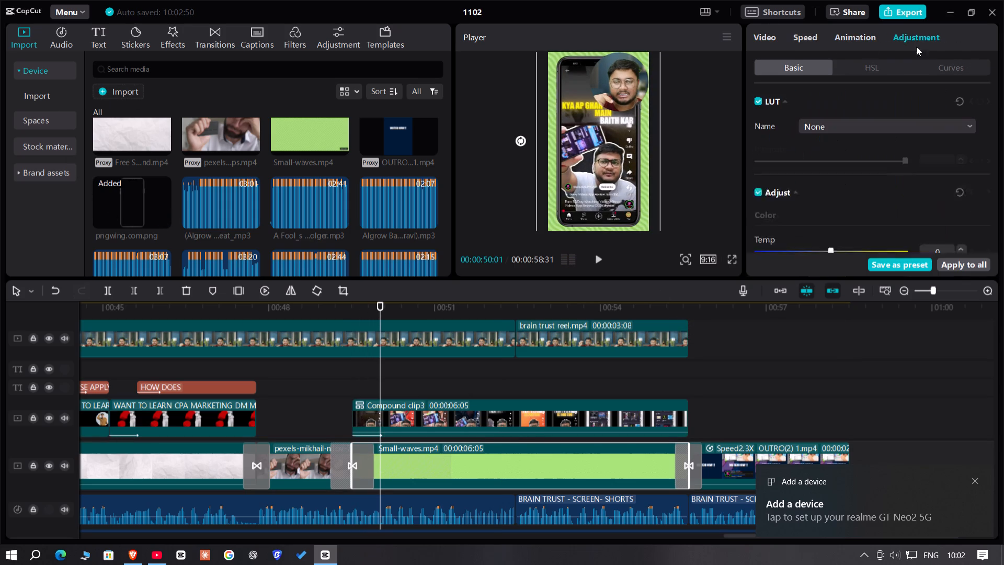
scroll(874, 227, down, 8)
click(857, 247)
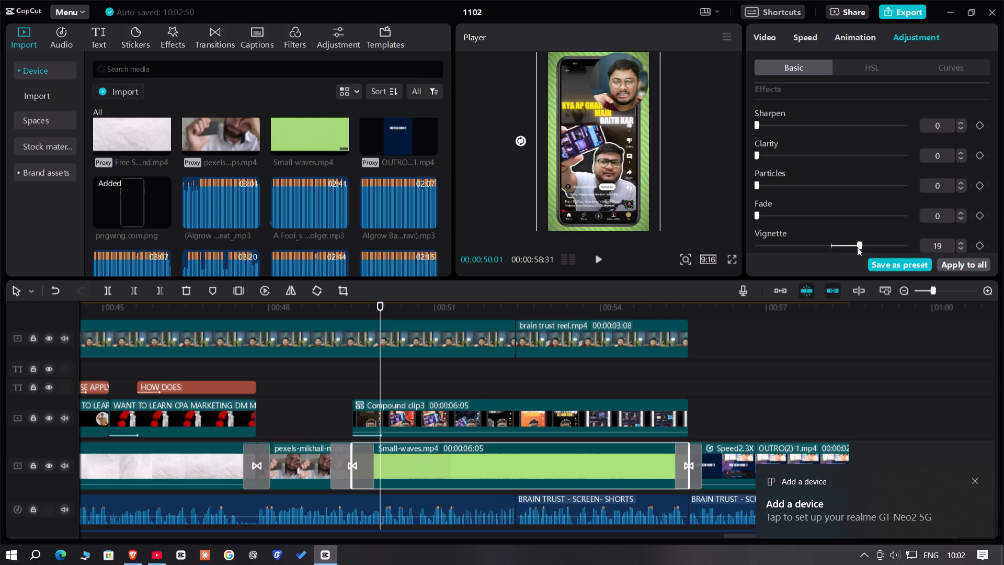
drag(857, 247, 875, 250)
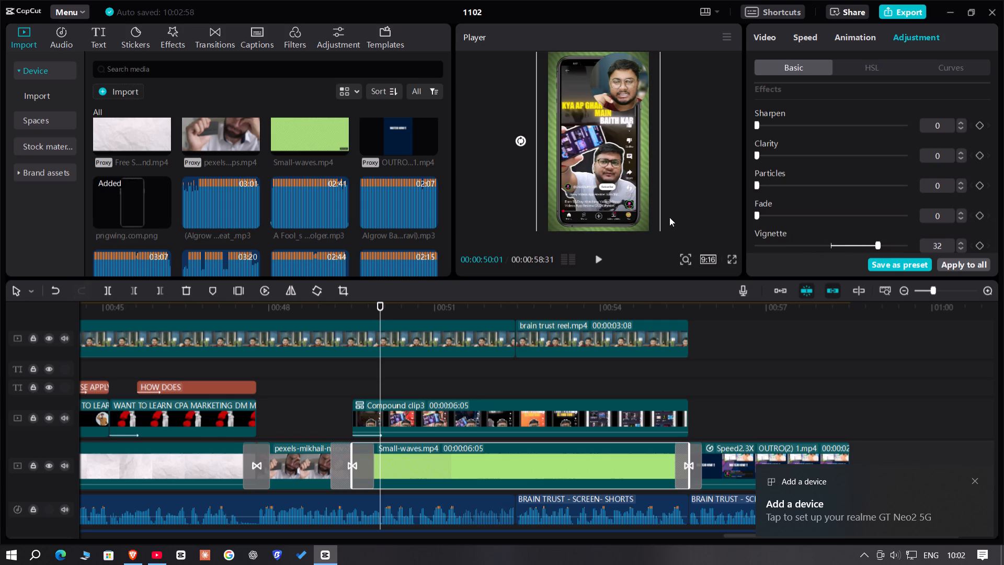
Import the red arrow picture pngwing.com (4) and overlay it above the phone-frame compound clip, extending it to that clip's end.
click(115, 93)
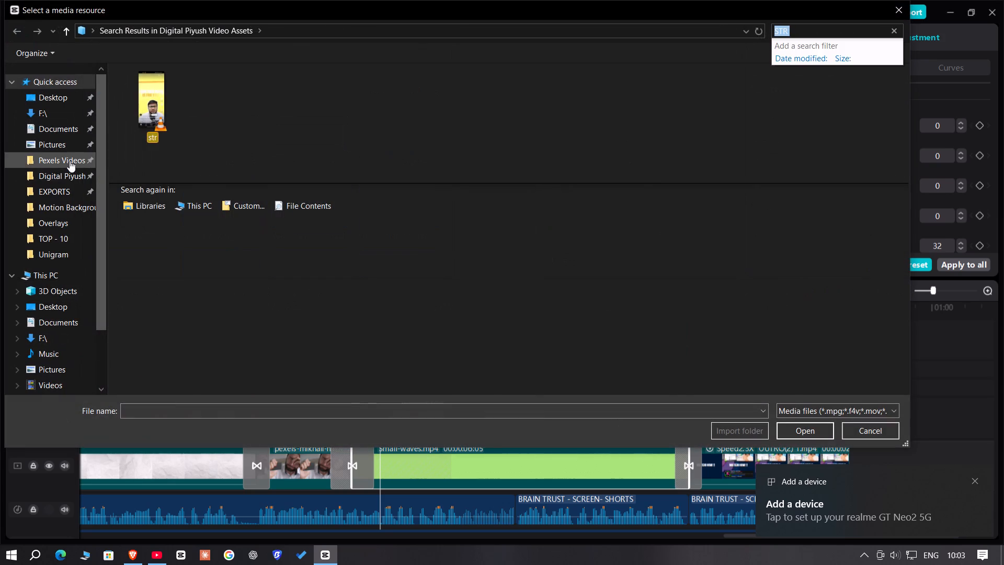
click(70, 161)
click(70, 213)
click(57, 175)
scroll(617, 236, down, 3)
scroll(574, 228, down, 1)
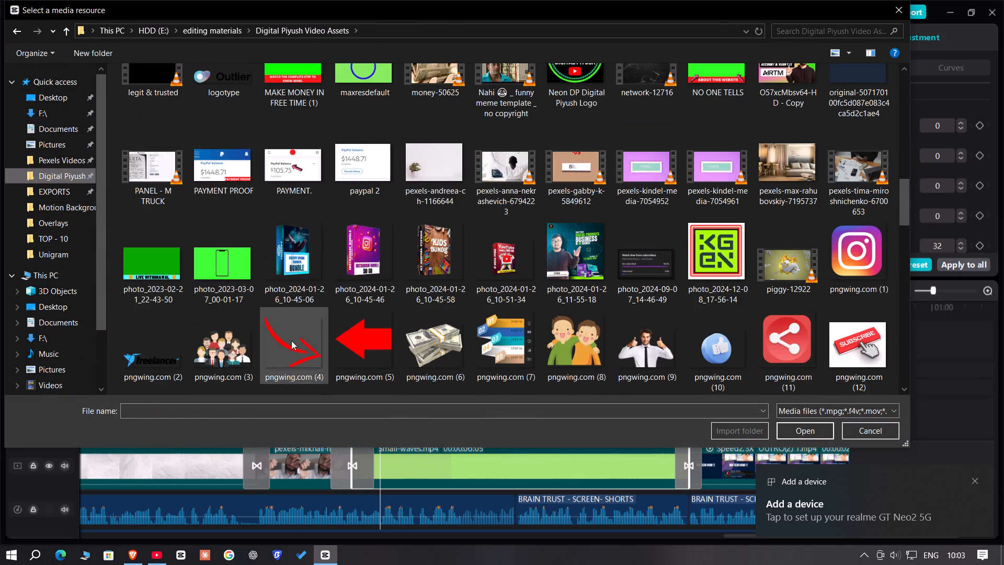
double_click(292, 342)
drag(147, 225, 383, 398)
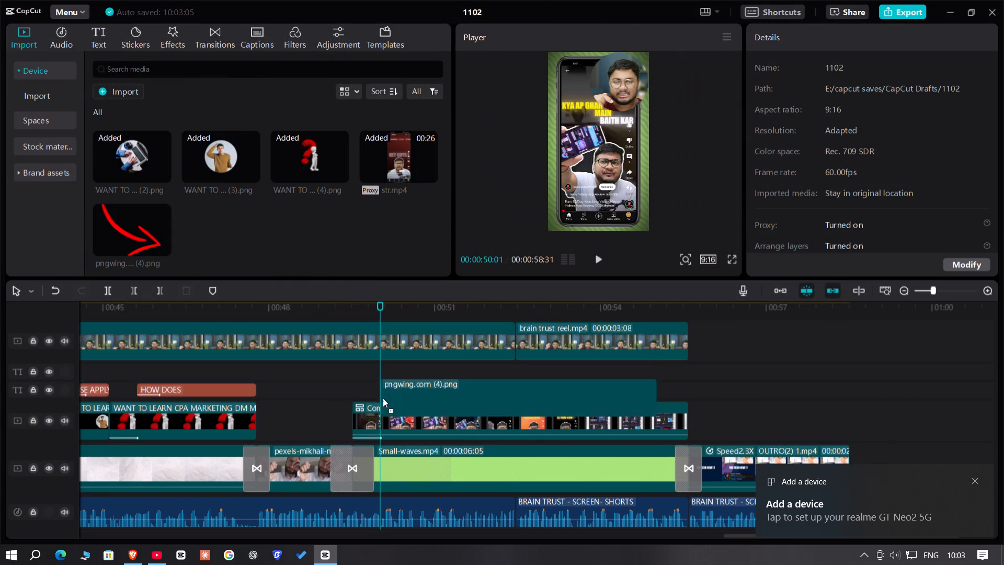
drag(383, 398, 380, 399)
drag(658, 411, 681, 416)
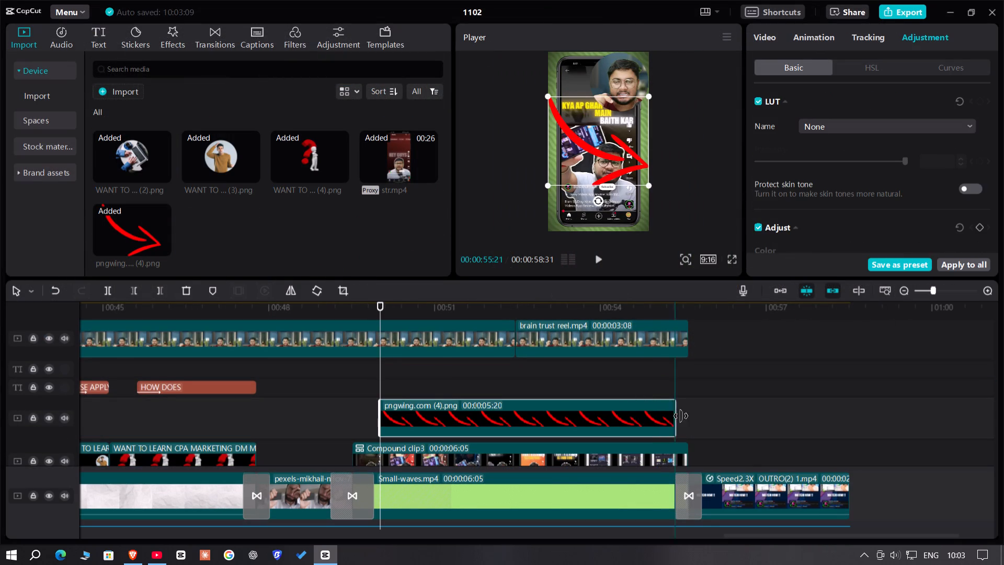
drag(681, 416, 684, 416)
Shrink the arrow picture and rotate it a quarter turn so it points down over the lower part of the phone screen.
click(593, 393)
click(592, 408)
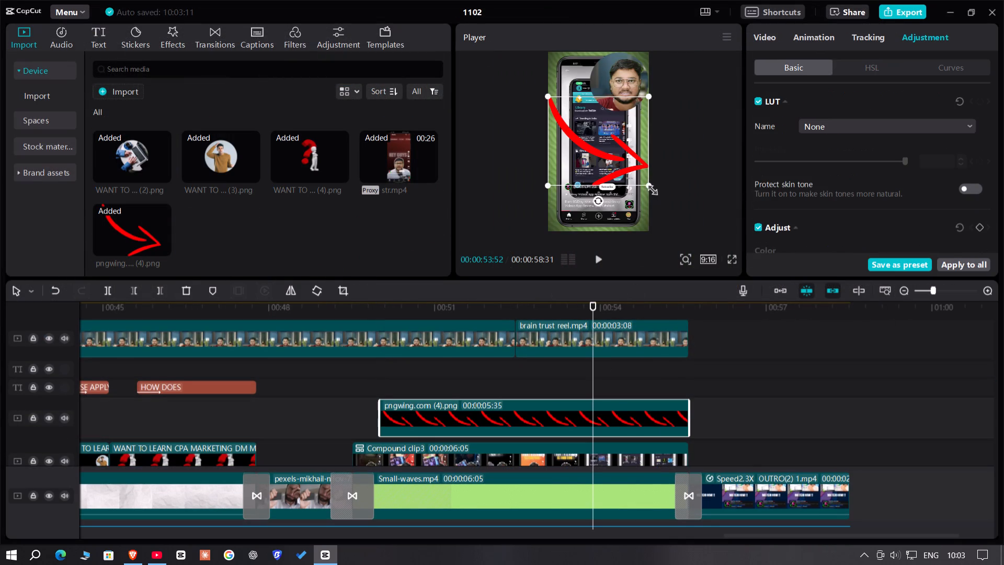
drag(647, 188, 599, 177)
drag(600, 182, 571, 162)
drag(569, 160, 560, 142)
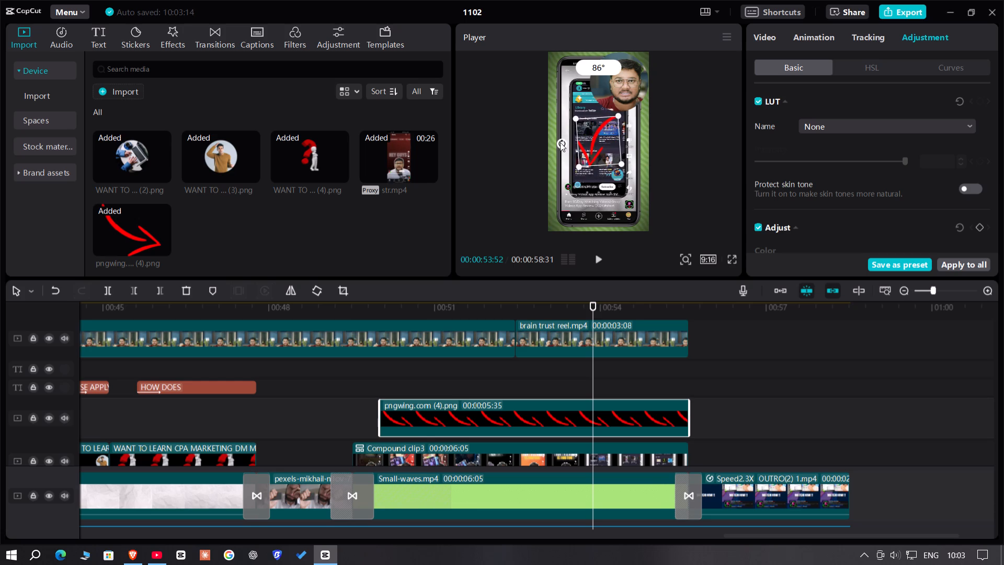
drag(560, 142, 560, 142)
click(560, 142)
drag(595, 148, 596, 174)
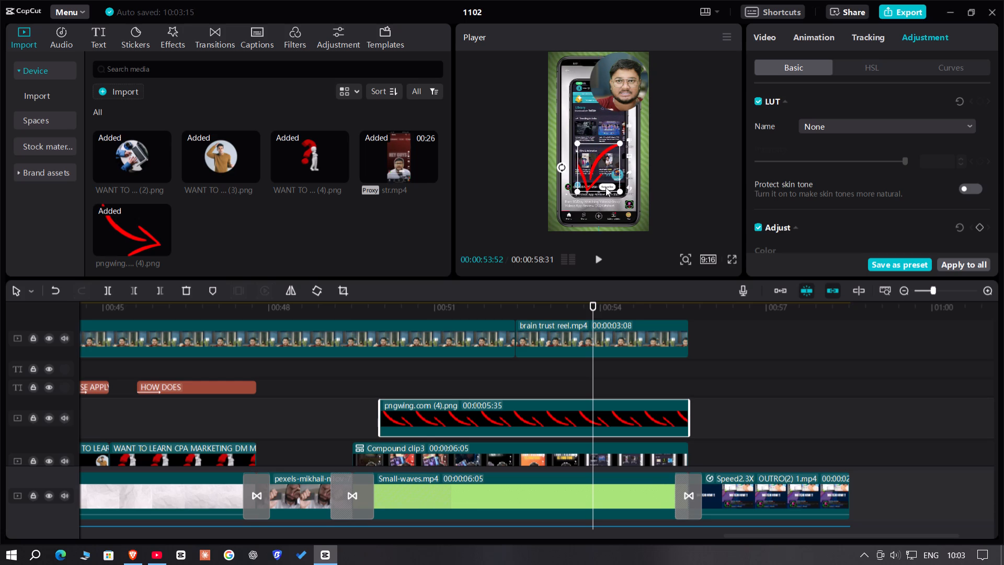
drag(617, 193, 610, 188)
click(610, 188)
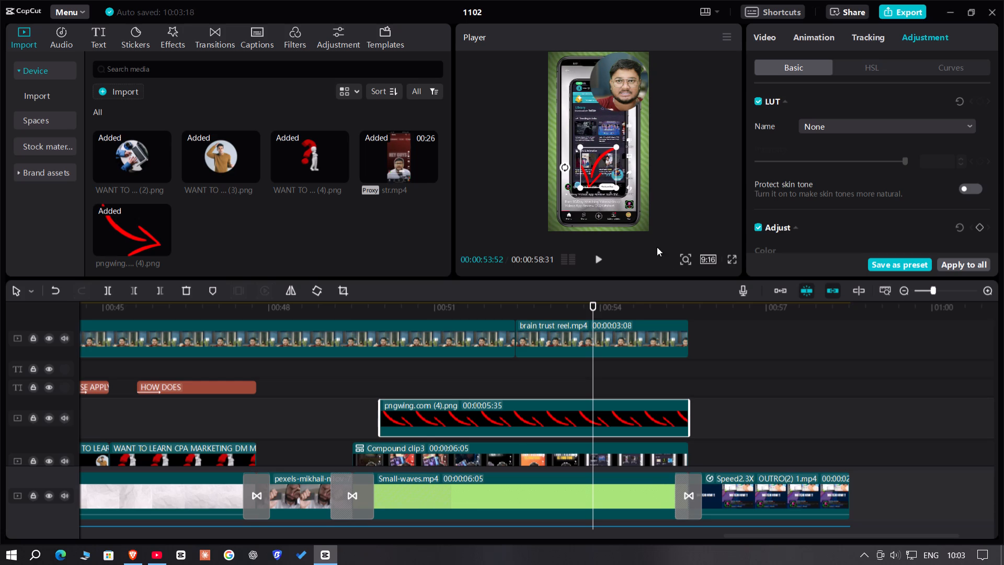
Enlarge the preview and fine-tune the arrow's position so its tip points at the video title beneath the channel name.
click(684, 266)
drag(661, 284, 679, 289)
drag(721, 219, 722, 230)
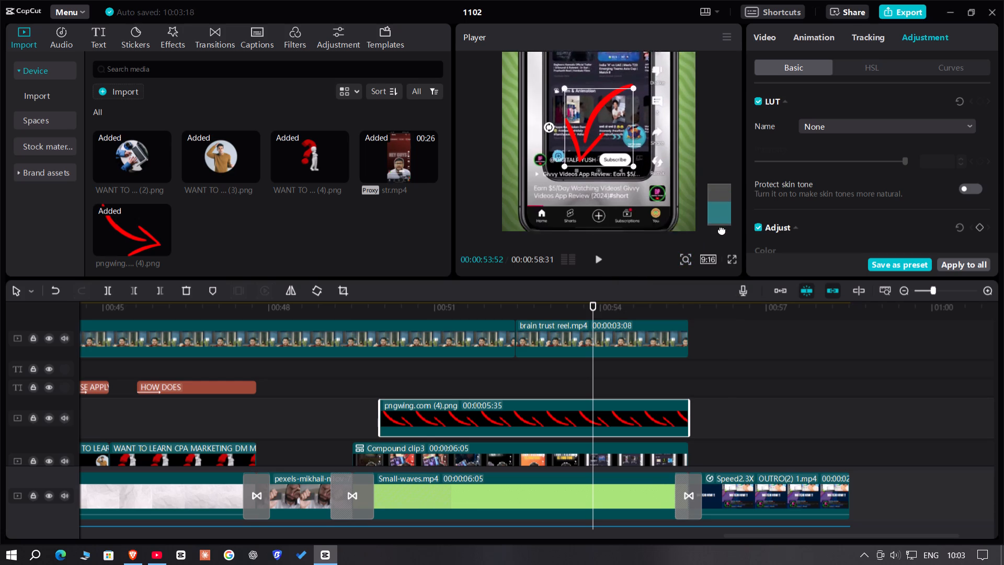
drag(722, 230, 721, 232)
drag(604, 112, 609, 122)
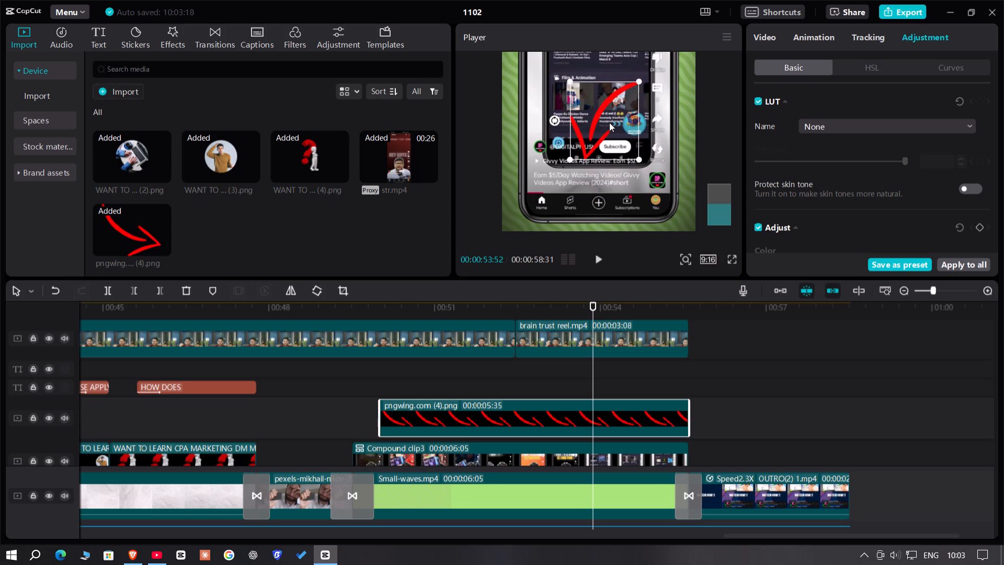
drag(609, 122, 604, 122)
click(610, 126)
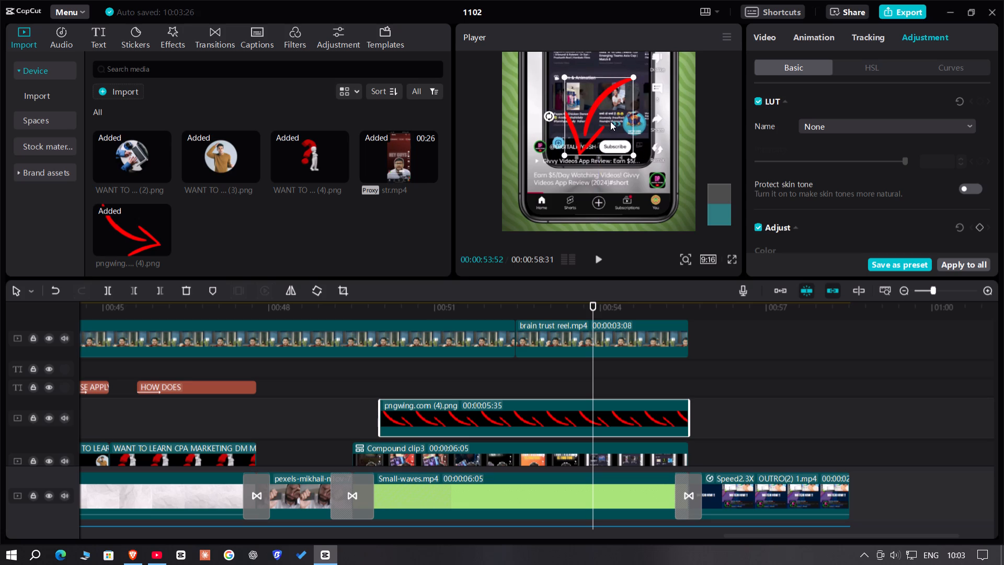
Apply the Fade In entrance animation to the arrow picture.
click(805, 41)
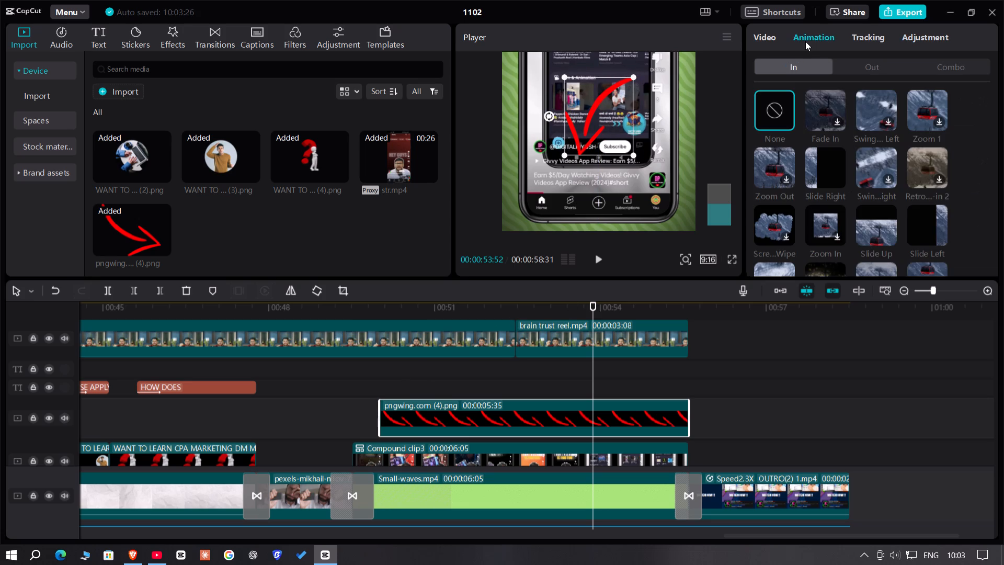
click(822, 108)
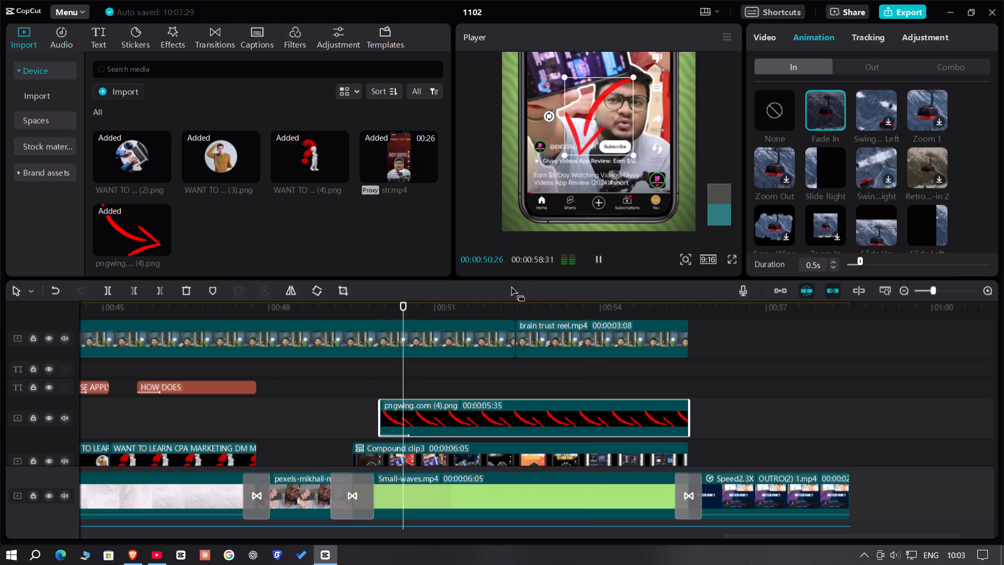
Paste the copied caption after the arrow fades in, extend it to the arrow's end, and reword it CLICK & WATCH on three lines.
key(ctrl+v)
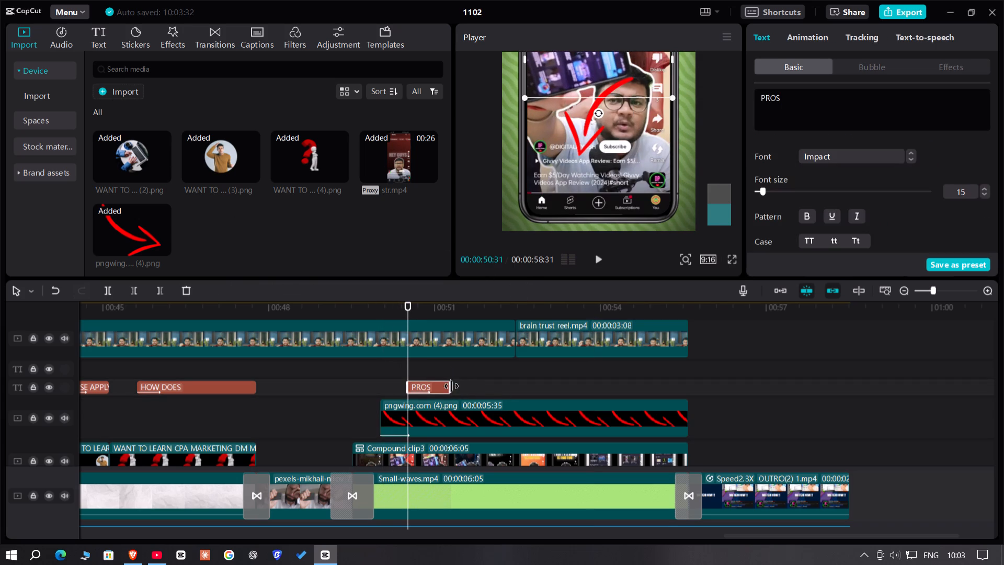
drag(451, 386, 687, 386)
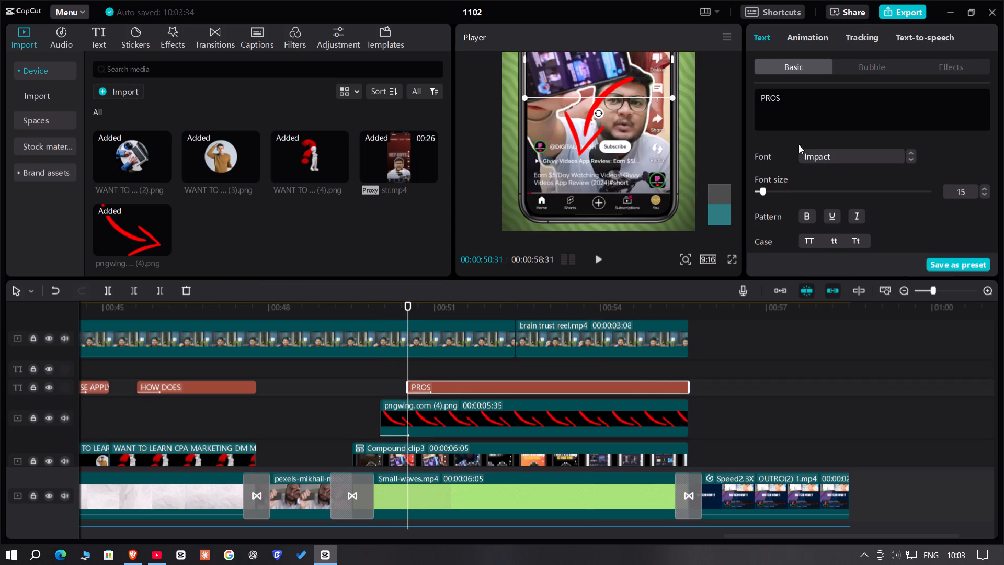
drag(809, 92, 644, 37)
drag(815, 116, 677, 61)
key(BackSpace)
text(CLICK)
key(Return)
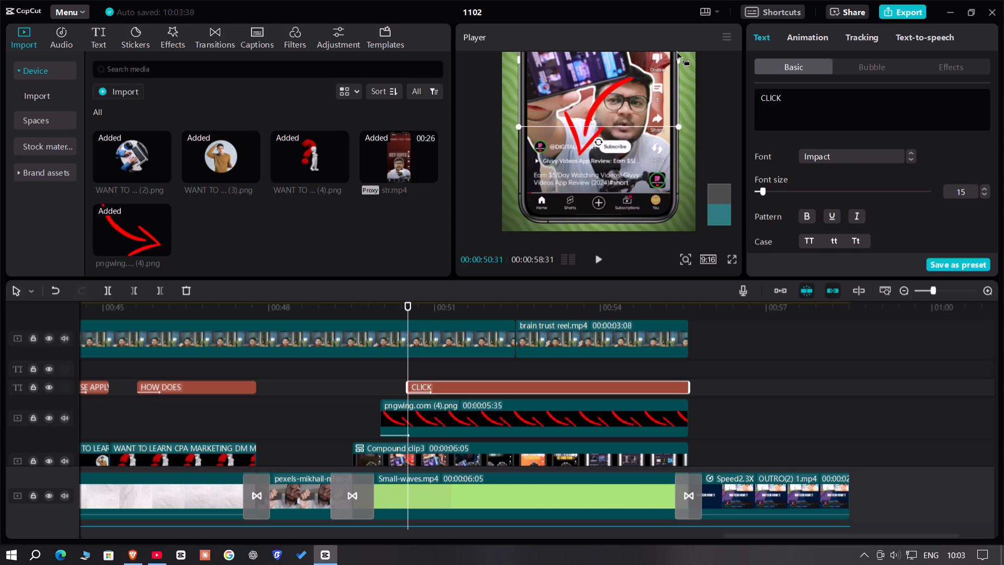
key(shift+ampersand)
key(Return)
text(WATCH)
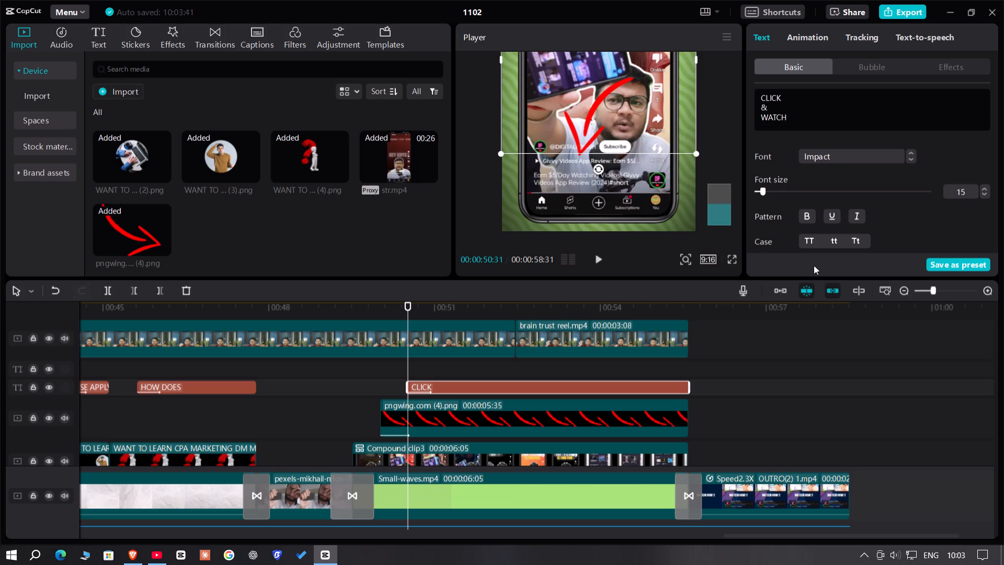
Apply the preset style with black text on a yellow background to the CLICK & WATCH caption.
scroll(849, 204, down, 3)
scroll(850, 193, up, 1)
scroll(850, 193, down, 1)
scroll(904, 170, up, 2)
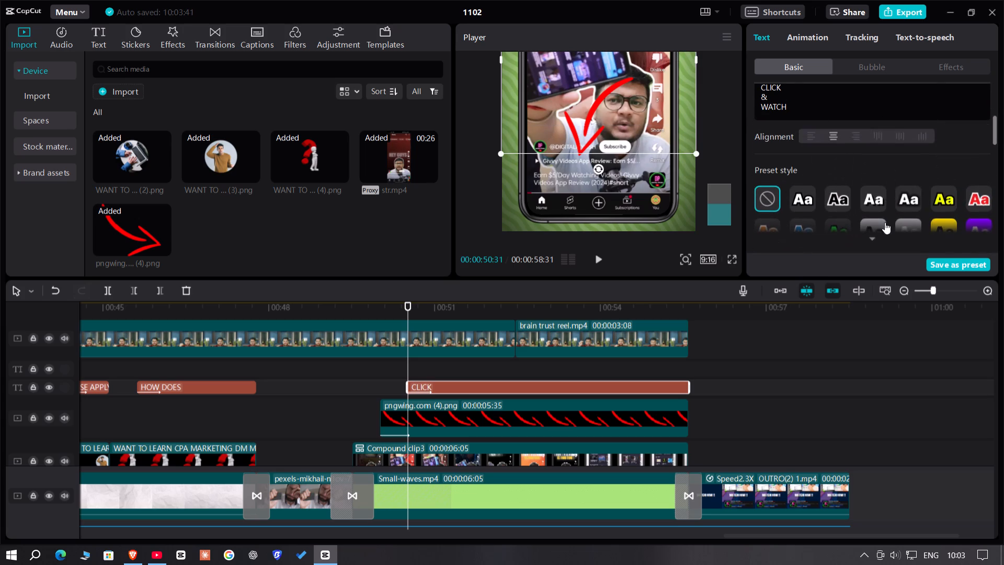
click(877, 240)
click(942, 232)
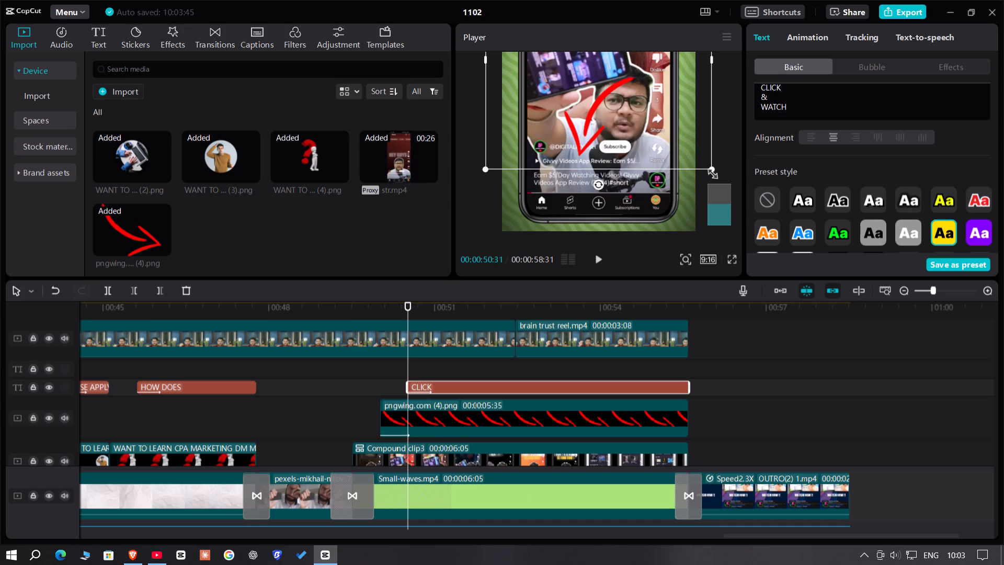
Shrink the CLICK & WATCH caption and place it over the arrow's tail near the phone's side edge.
drag(711, 171, 622, 115)
click(477, 306)
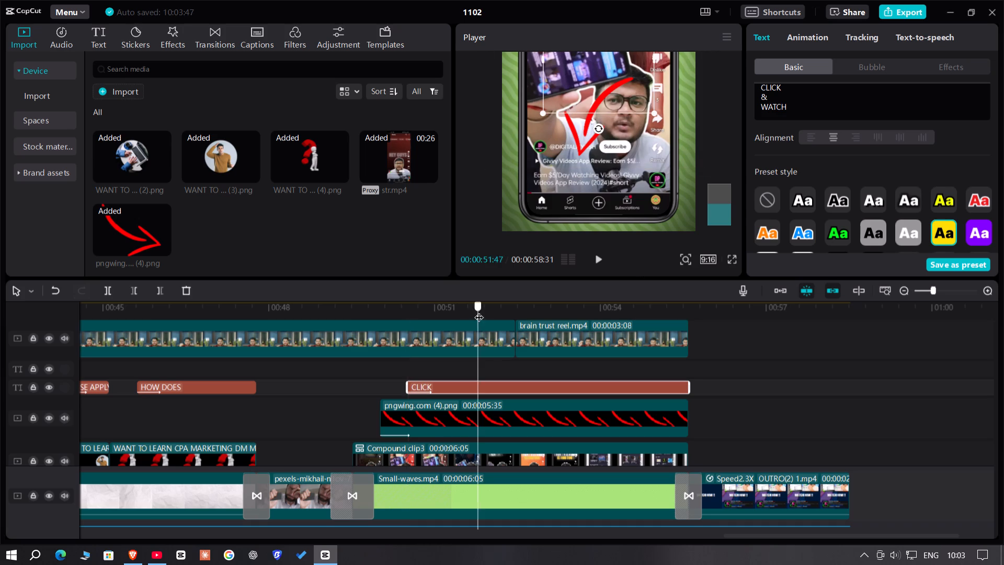
drag(652, 113, 626, 96)
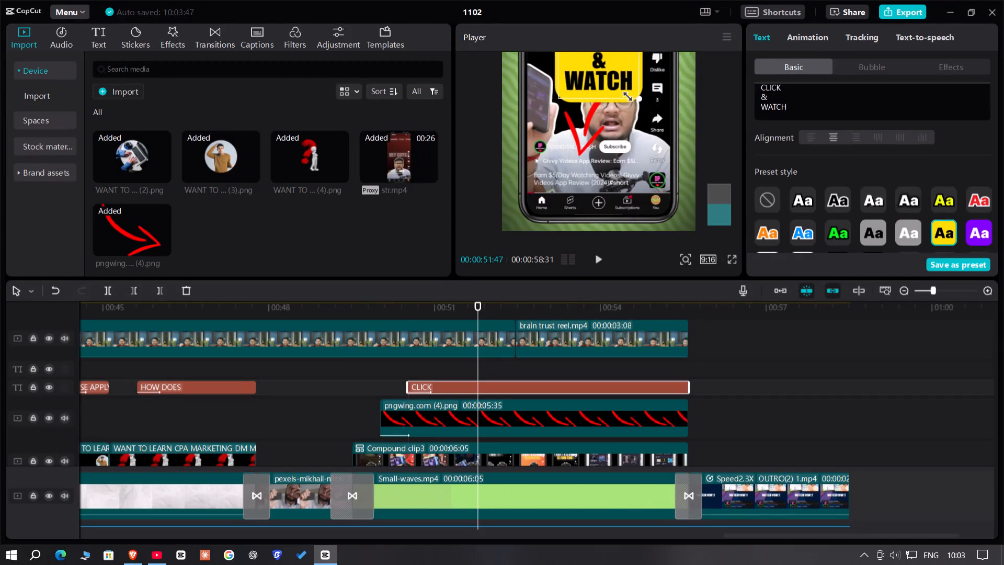
drag(626, 96, 612, 87)
drag(603, 64, 643, 97)
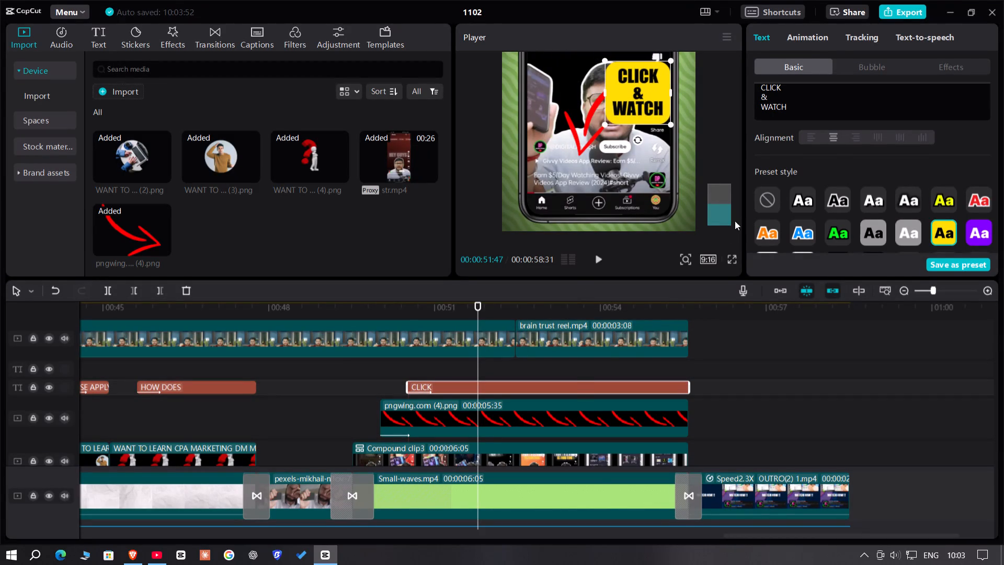
Move the CLICK & WATCH caption to a layer beneath the arrow picture.
drag(573, 388, 575, 446)
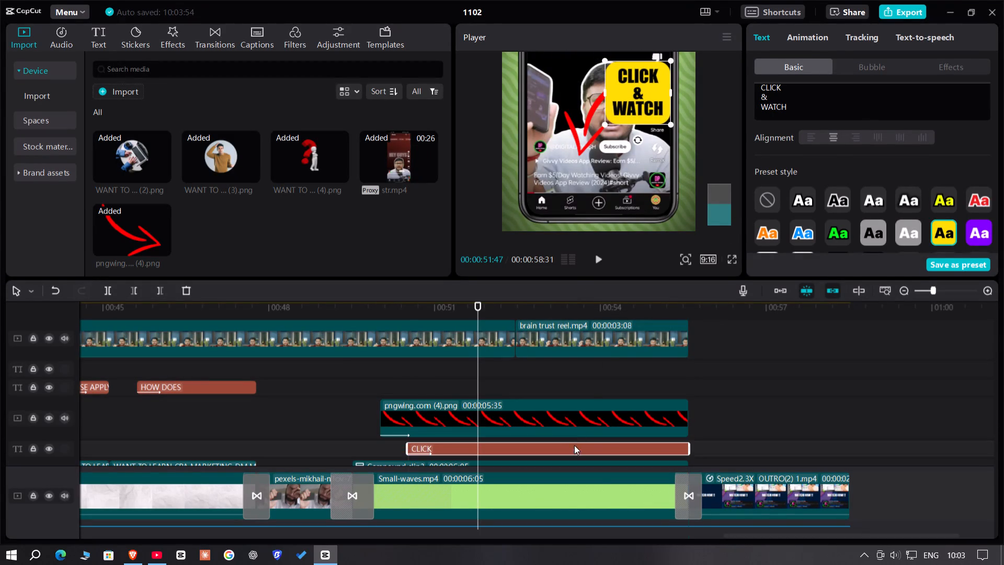
Enlarge the CLICK & WATCH caption slightly and shift it up and outward so the arrow starts from it.
double_click(590, 391)
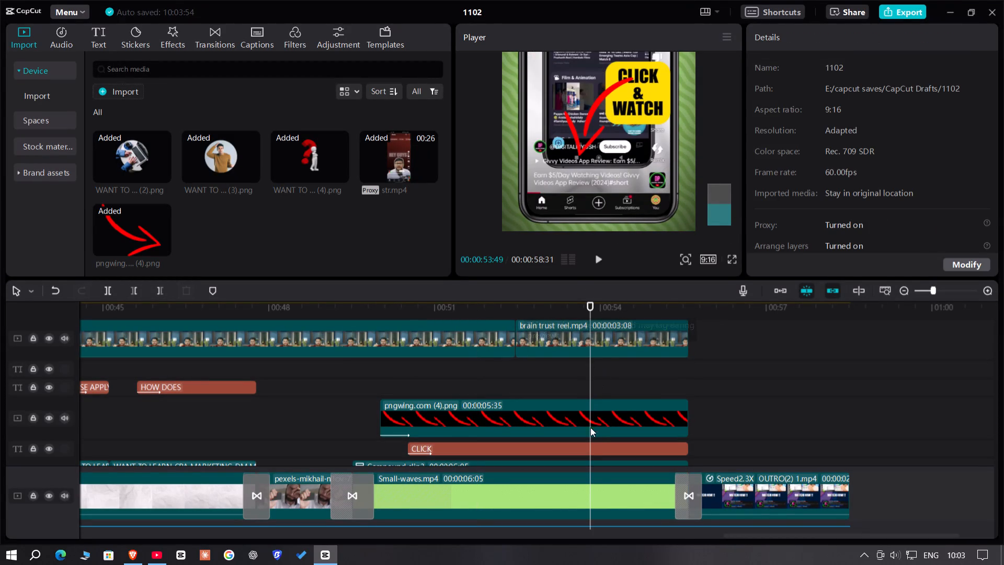
click(589, 450)
drag(673, 126, 682, 138)
drag(641, 101, 654, 94)
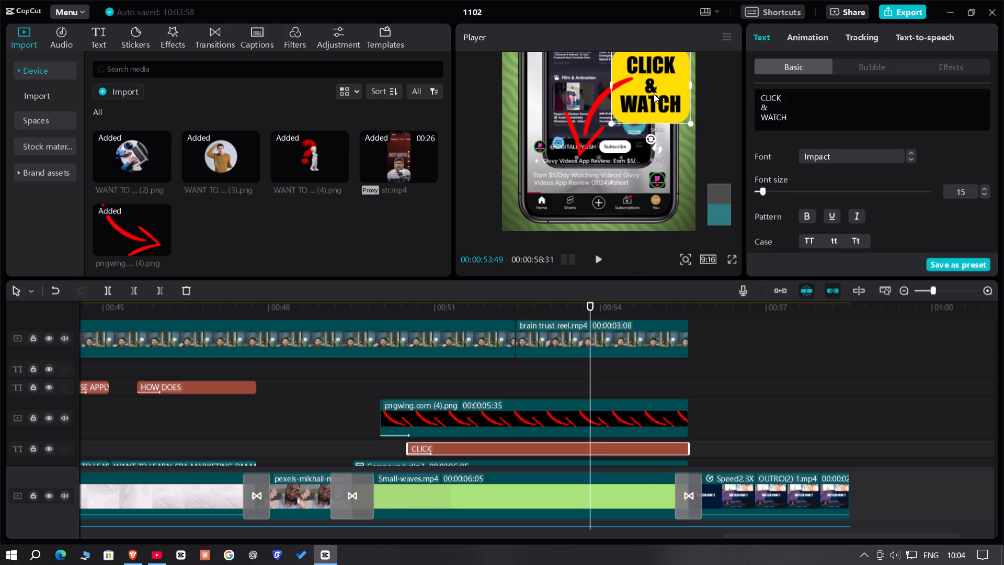
drag(654, 94, 654, 91)
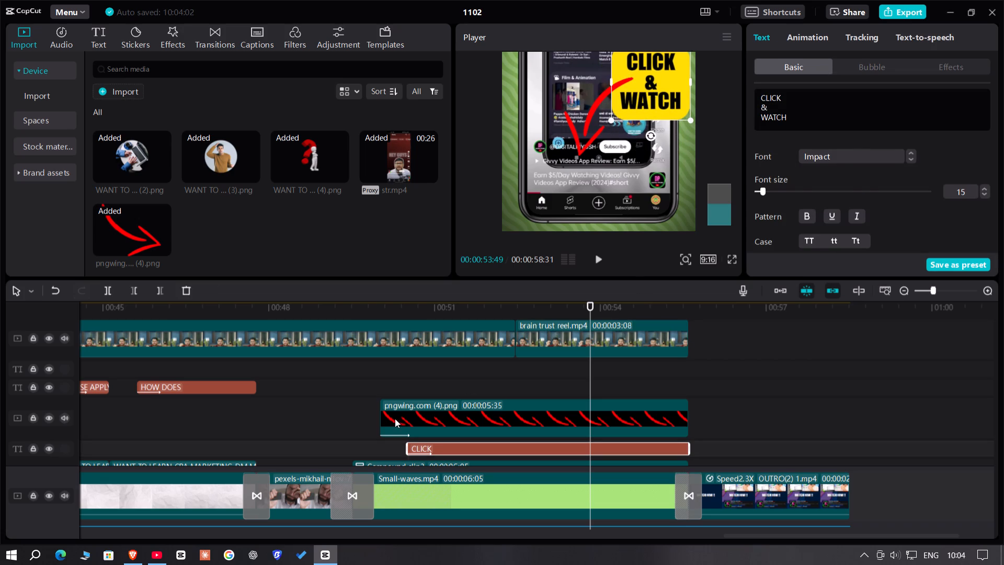
Play the video full screen from just before the phone-frame clip through the outro to review the arrow and caption.
click(341, 419)
drag(341, 419, 304, 417)
key(space)
click(736, 260)
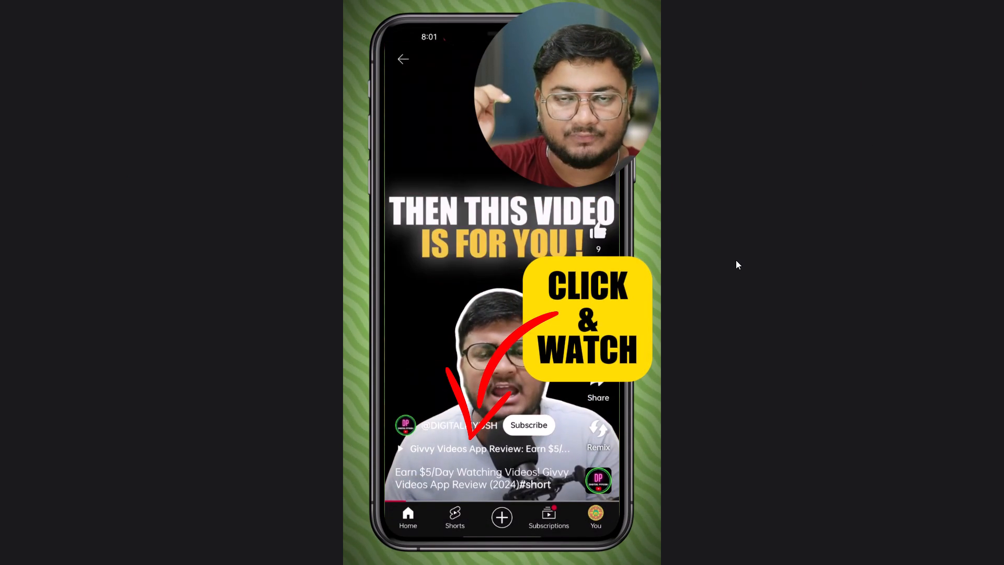
key(space)
click(712, 358)
key(space)
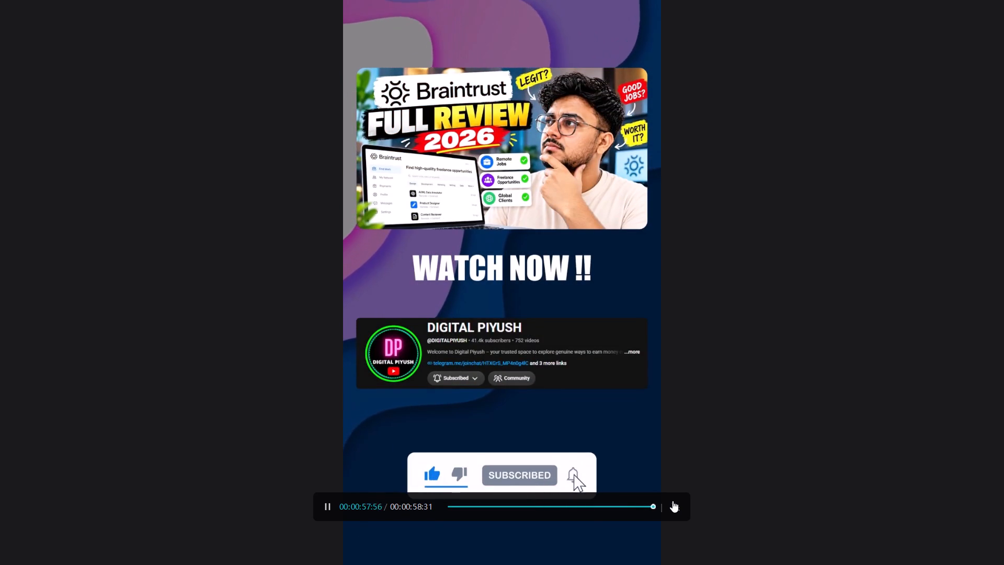
click(672, 501)
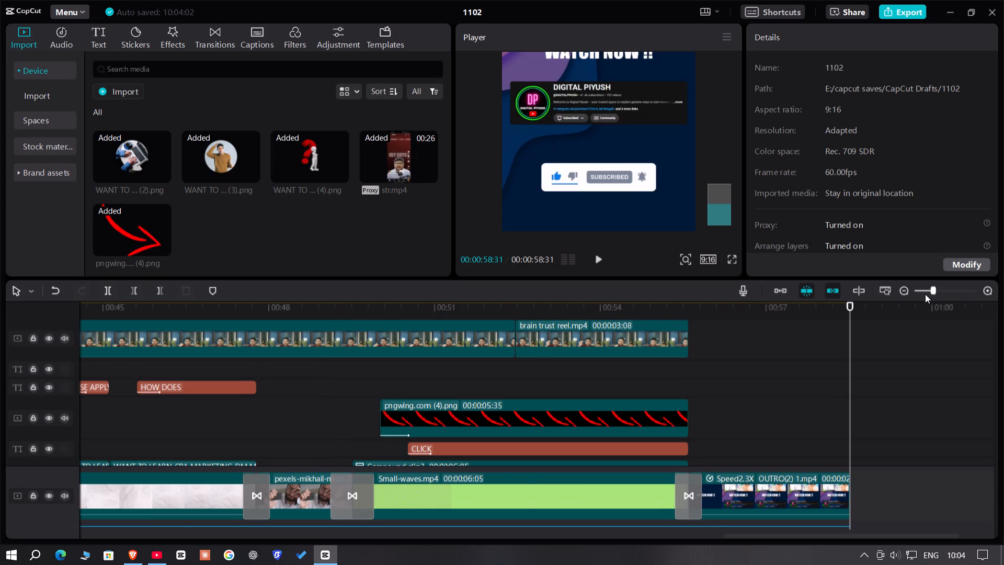
Set the volume of the background music Cutting It Close - DJ Freedem.mp3 to -21.0 dB.
click(925, 293)
click(915, 290)
click(235, 406)
drag(234, 408, 231, 408)
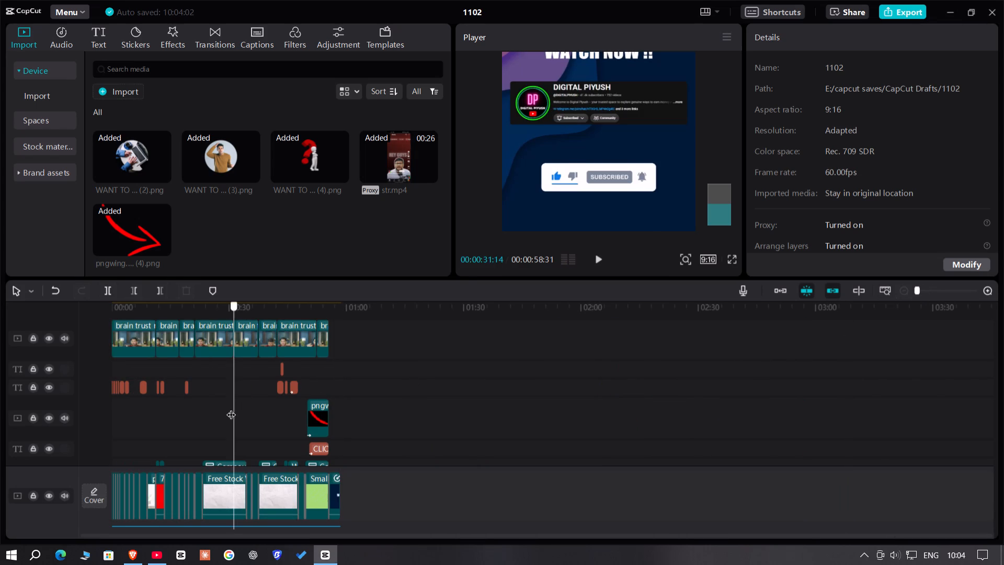
drag(231, 408, 220, 408)
scroll(226, 409, down, 5)
click(247, 346)
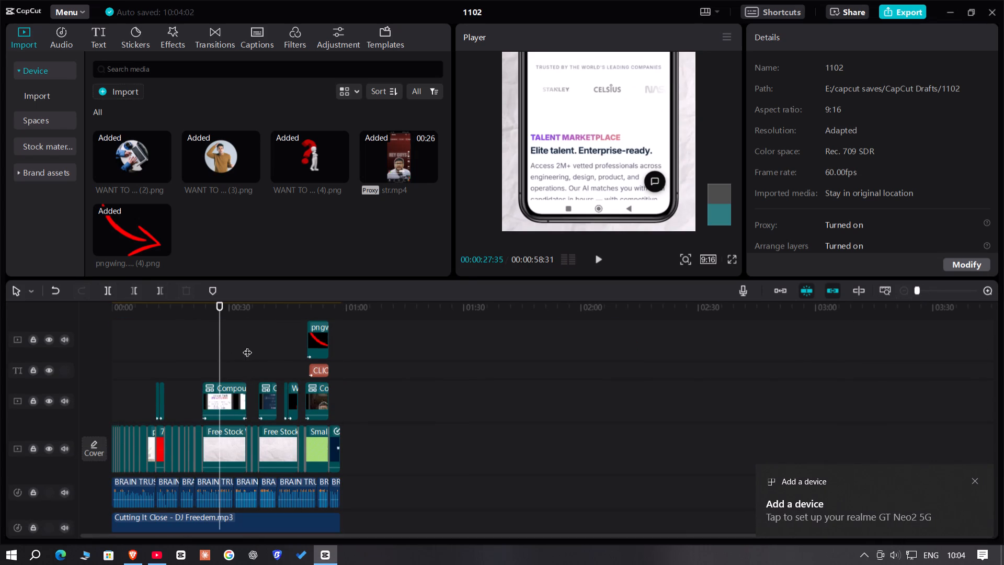
drag(247, 346, 283, 381)
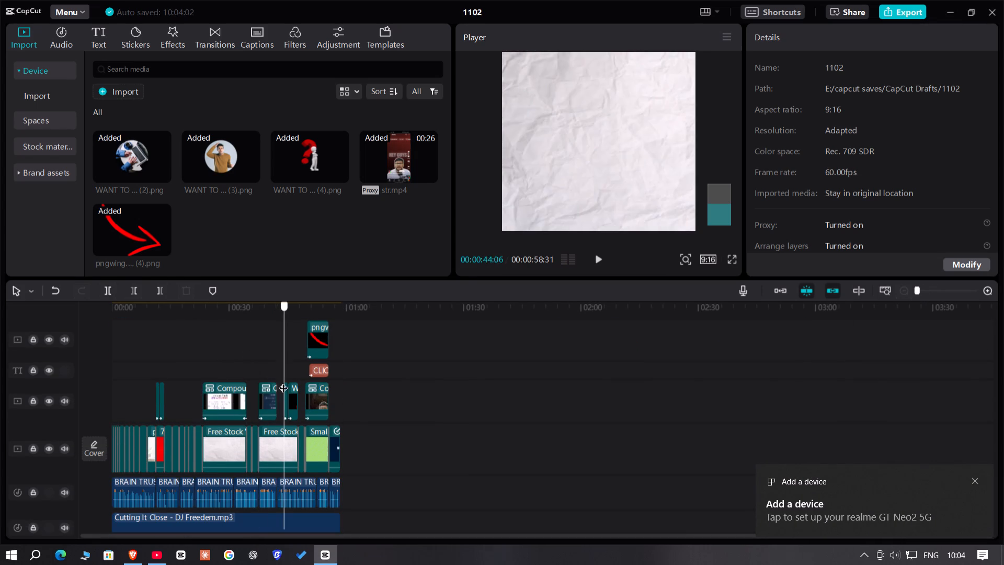
drag(283, 381, 419, 417)
scroll(395, 432, down, 7)
click(310, 420)
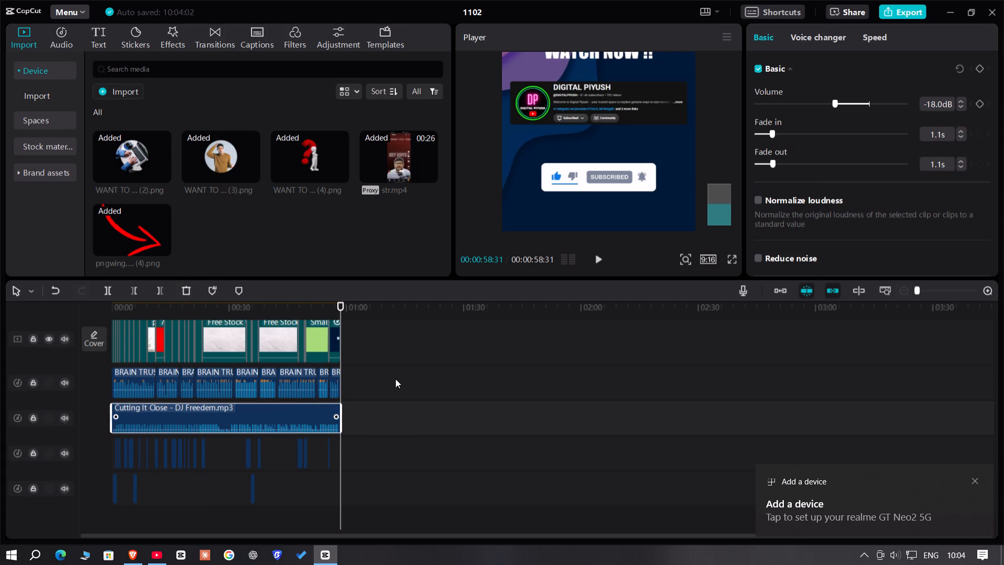
click(827, 107)
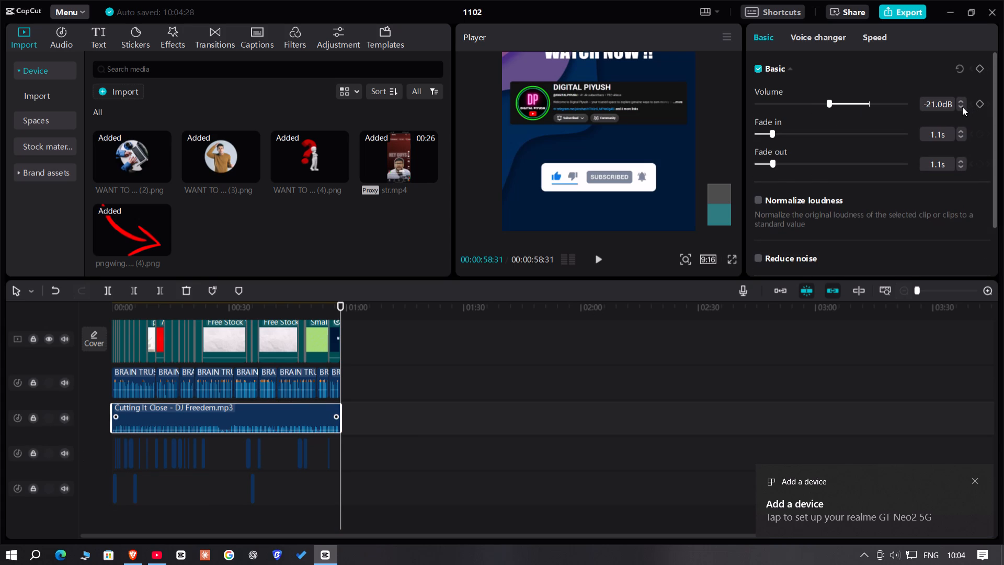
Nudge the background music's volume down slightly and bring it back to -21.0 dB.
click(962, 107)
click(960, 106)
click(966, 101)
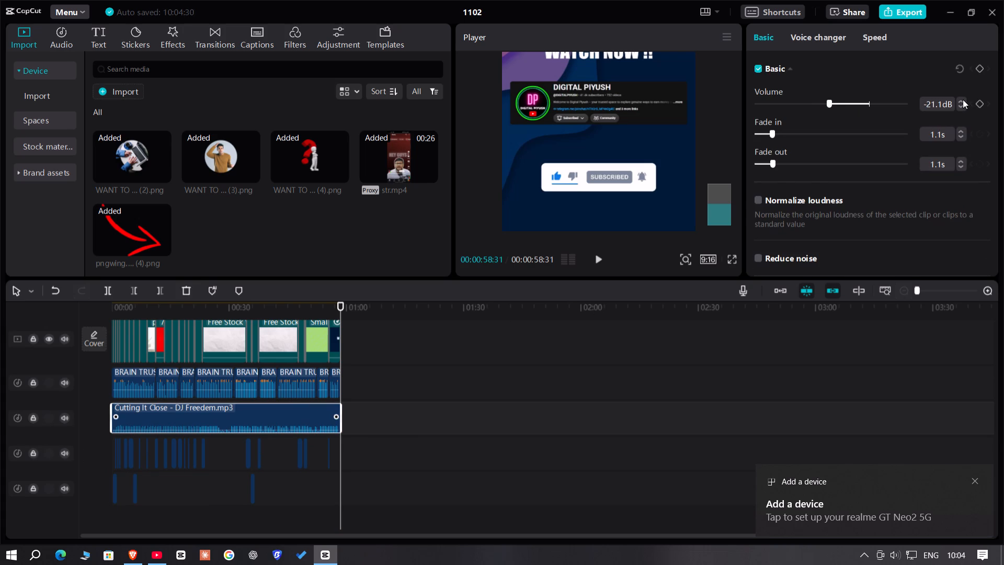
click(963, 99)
Play the video's opening, then check the outro through the last frame with the whole vertical frame in the preview.
click(229, 305)
drag(229, 305, 0, 335)
key(space)
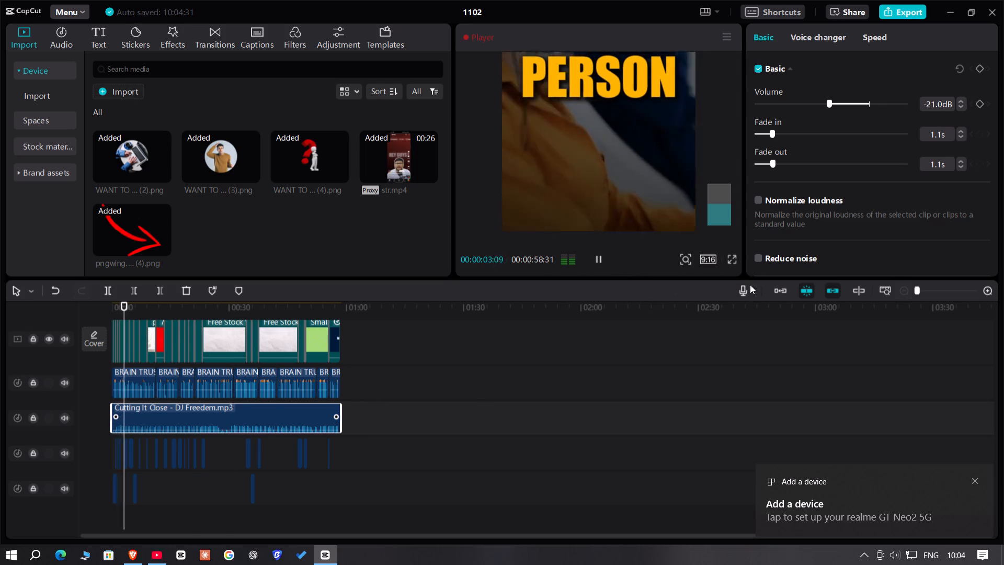
click(686, 266)
drag(678, 275, 659, 277)
click(479, 390)
click(328, 316)
click(332, 299)
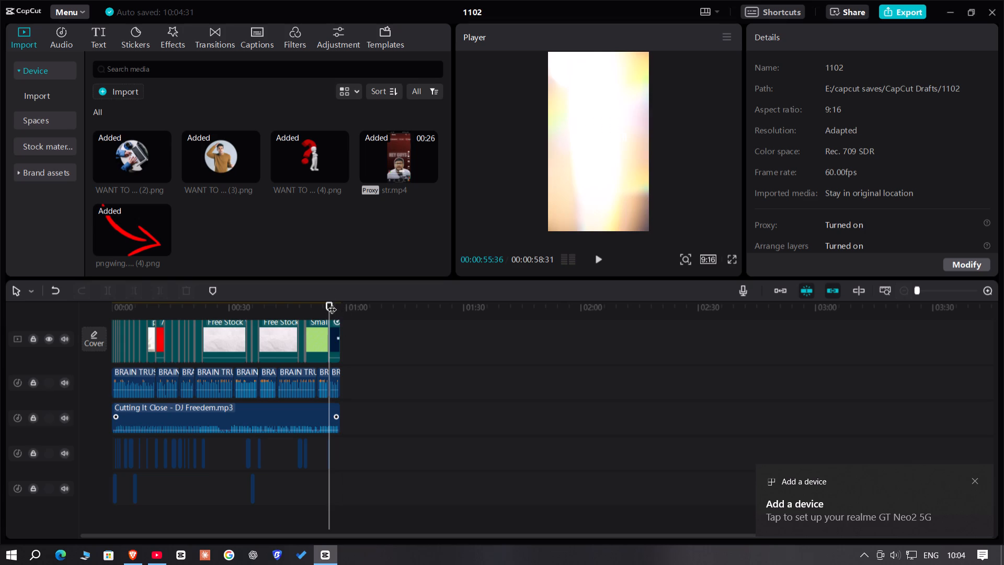
click(332, 306)
drag(333, 306, 400, 302)
scroll(457, 378, up, 5)
scroll(414, 444, up, 3)
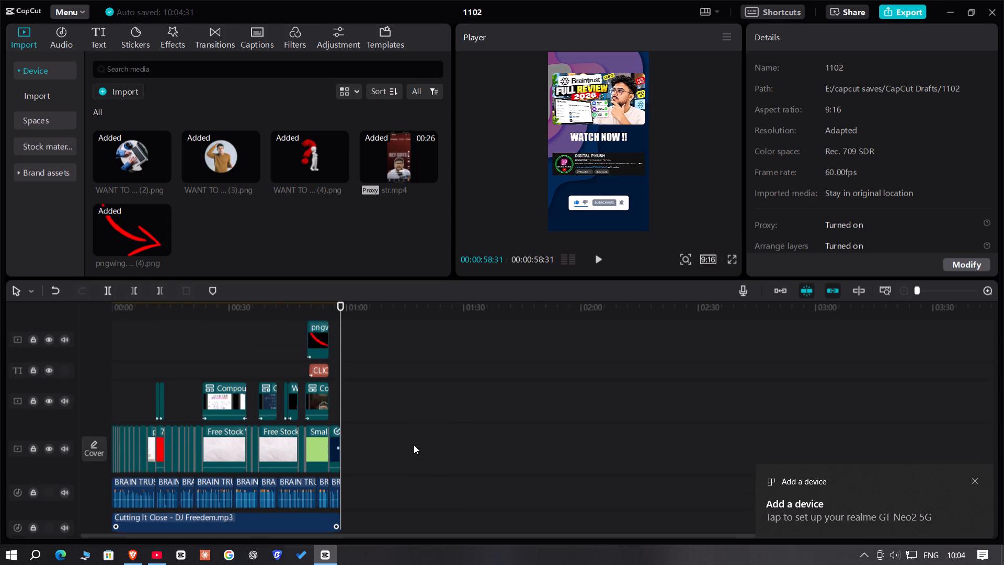
scroll(414, 445, up, 10)
Export the finished video under the name REEL BRAIN TRUST.
click(901, 9)
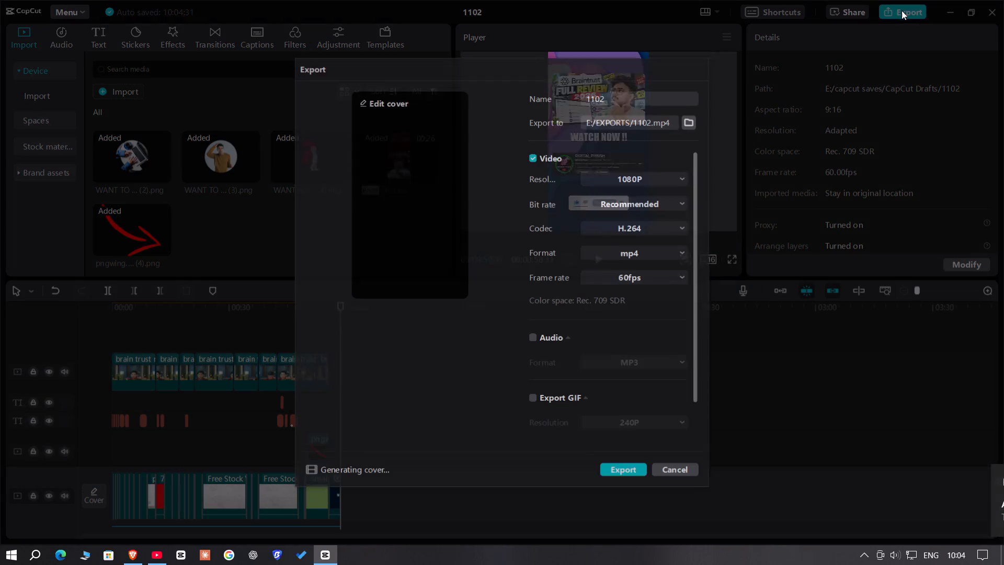
drag(623, 95, 547, 93)
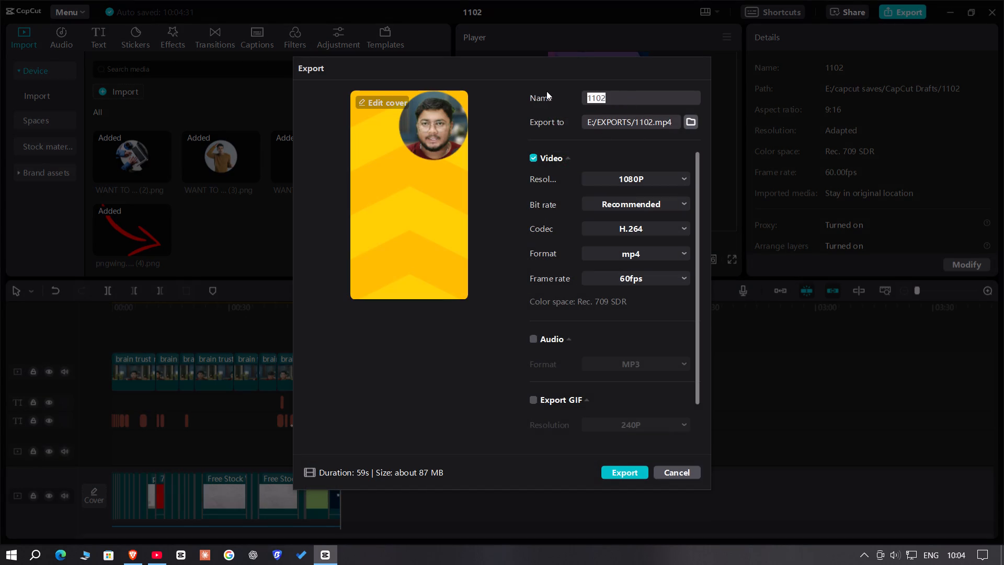
key(BackSpace)
key(BackSpace)
text(REEL BRAIN TRYST)
key(BackSpace)
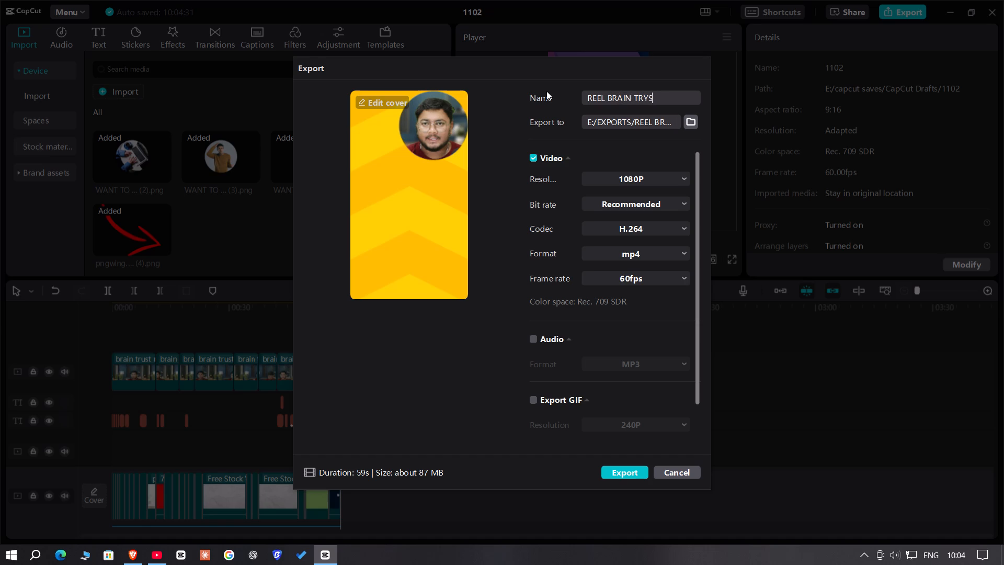
key(BackSpace)
key(BackSpace)
text(UST)
key(Return)
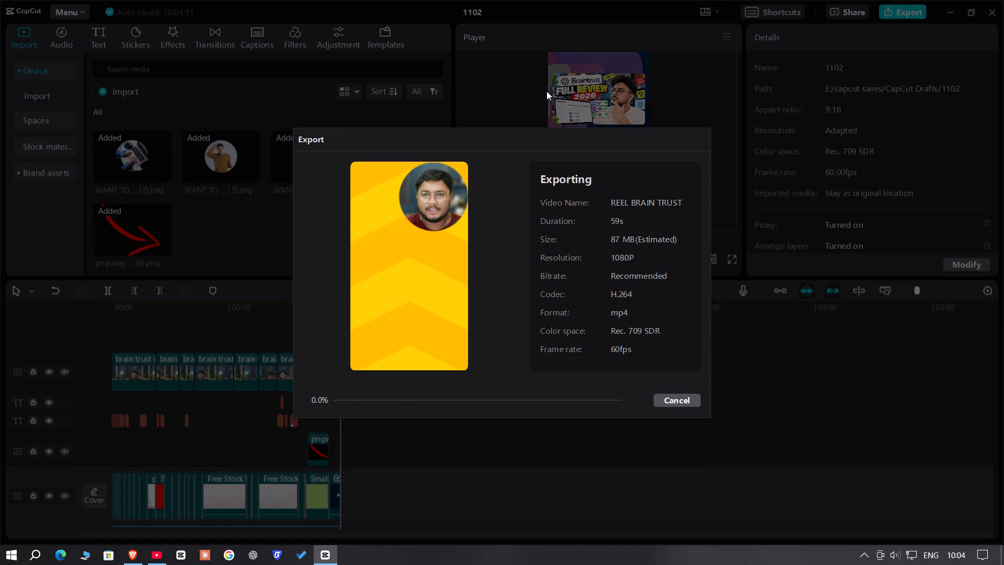
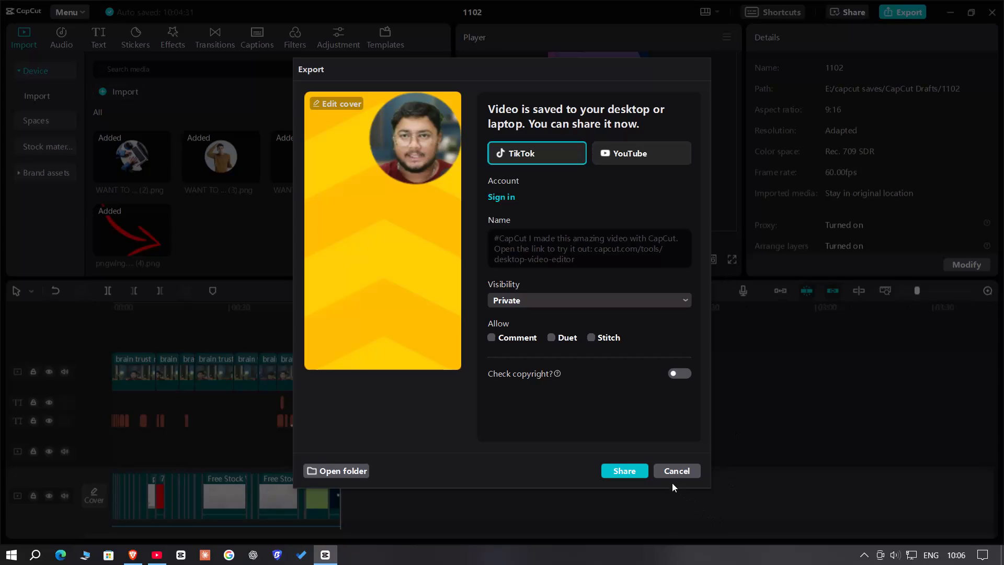
Close the export window without sharing the video to TikTok or YouTube.
click(666, 479)
click(666, 476)
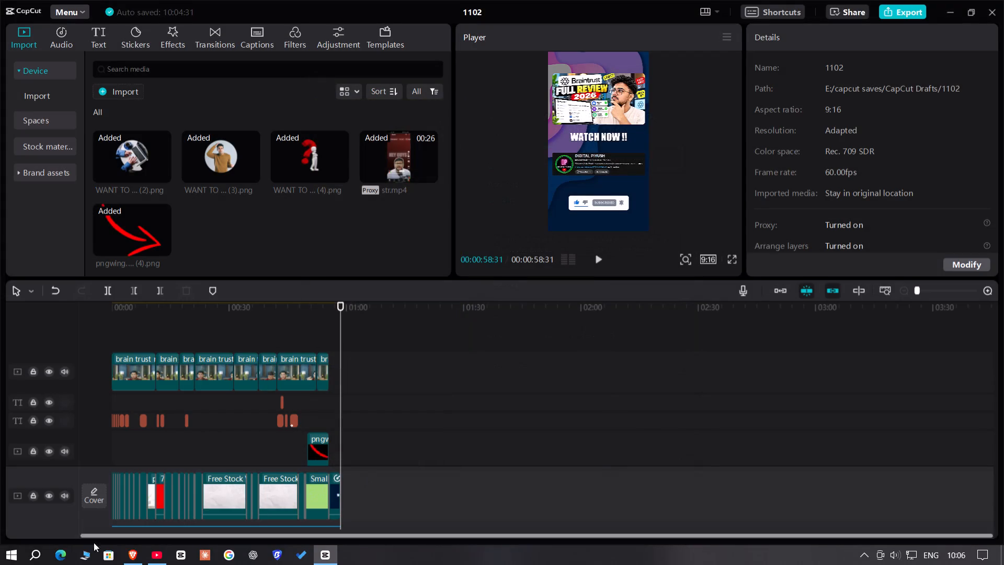
Switch to File Explorer and play the exported REEL BRAIN TRUST video from the EXPORTS folder on HDD (E:).
click(87, 559)
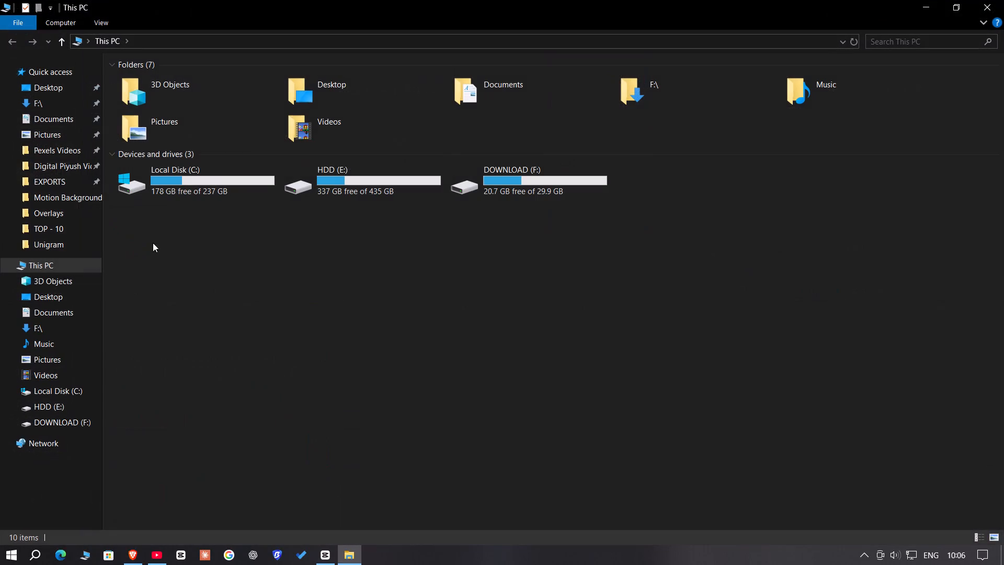
double_click(401, 183)
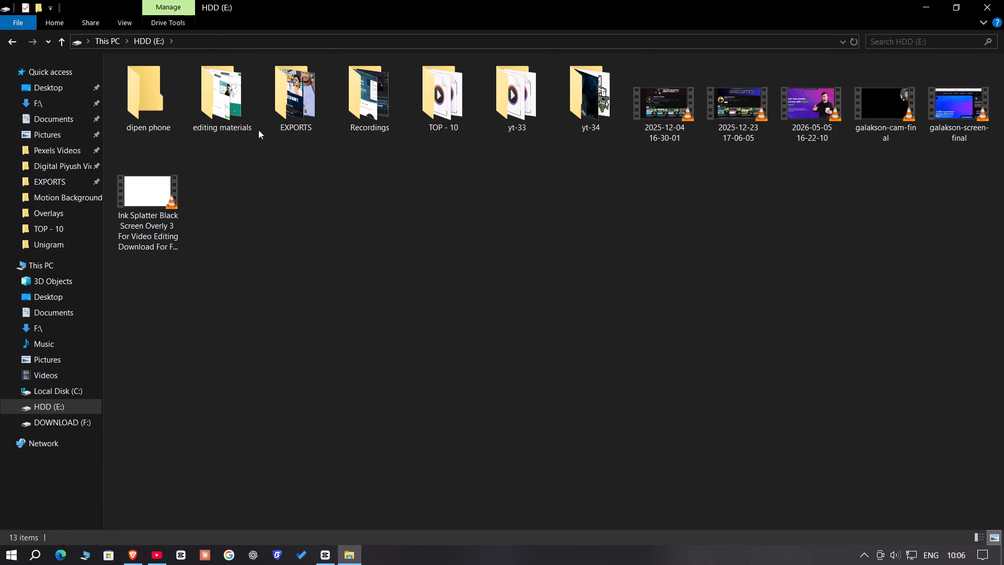
double_click(284, 115)
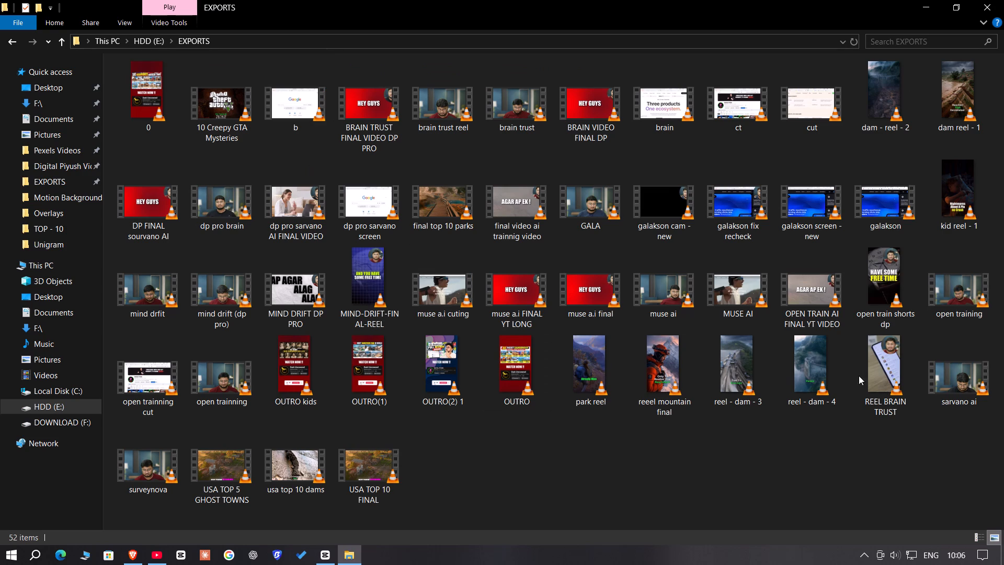
double_click(912, 369)
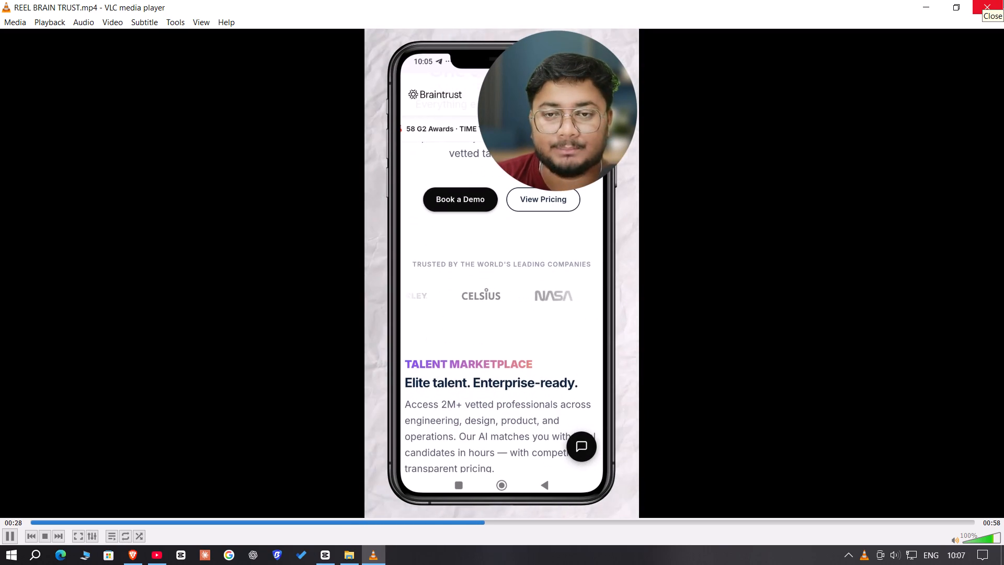
Adjust the headphone volume to 20 while reviewing the exported reel, and close the video player.
click(895, 547)
scroll(895, 547, down, 5)
click(896, 557)
scroll(892, 551, down, 5)
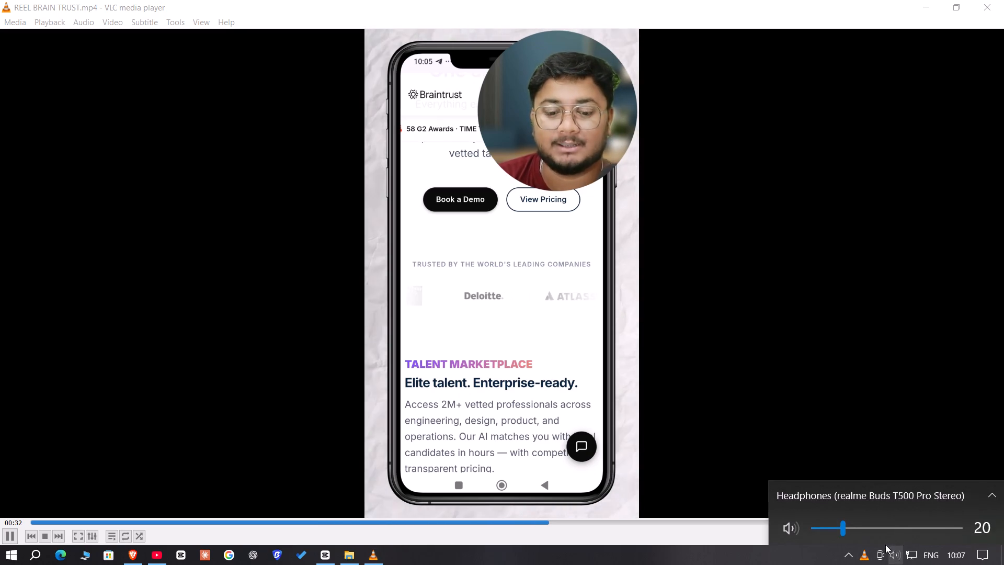
scroll(885, 545, down, 3)
scroll(883, 522, up, 2)
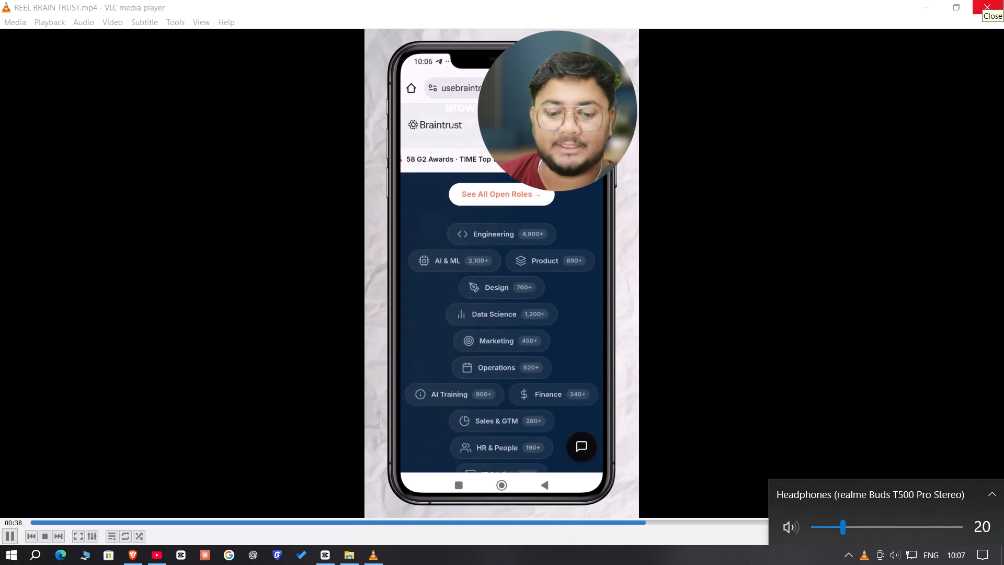
click(1003, 0)
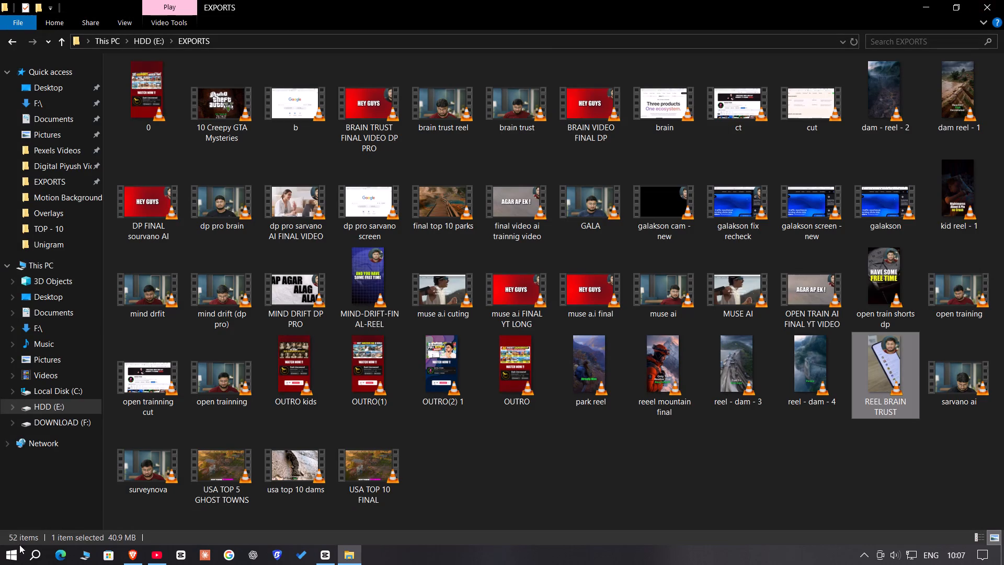
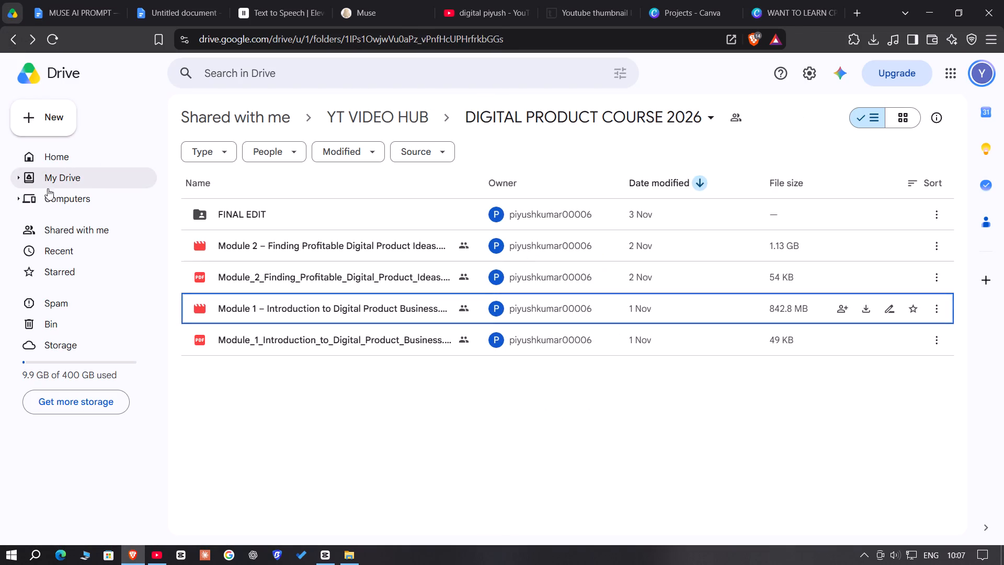
Open the YT SHORT folder inside Shared with me, YT VIDEO HUB, BRAIN TRUST in Google Drive.
click(61, 227)
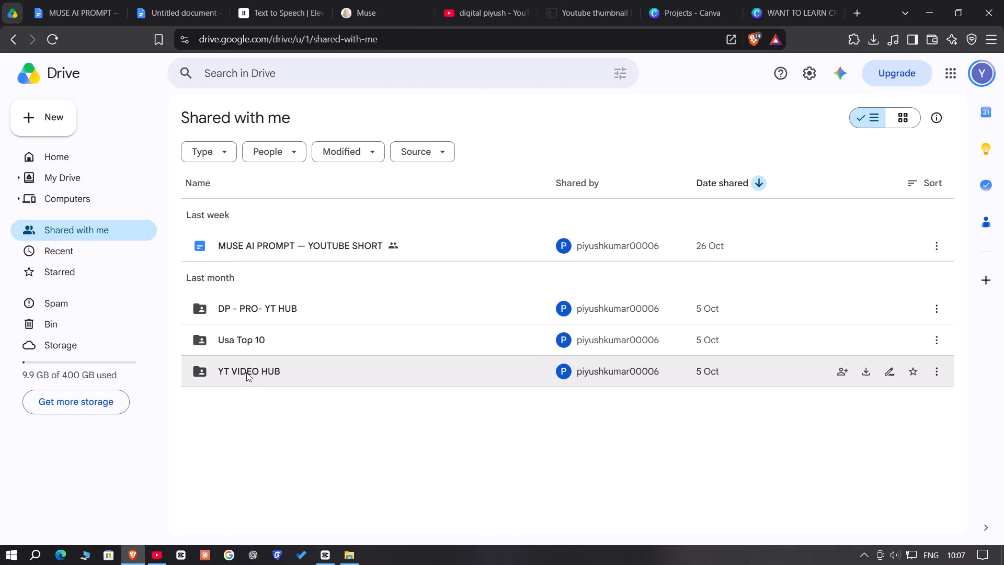
double_click(246, 372)
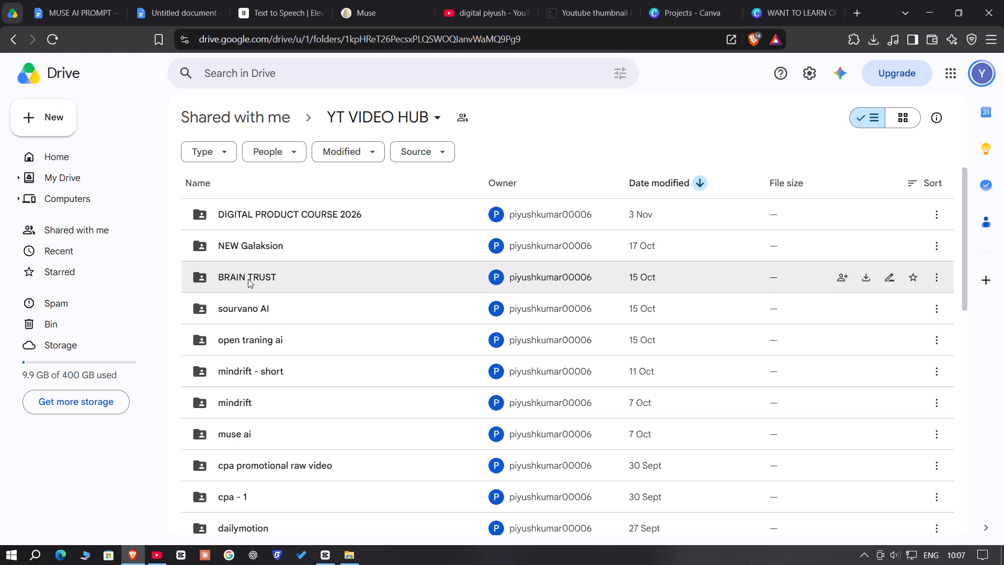
double_click(248, 279)
click(59, 114)
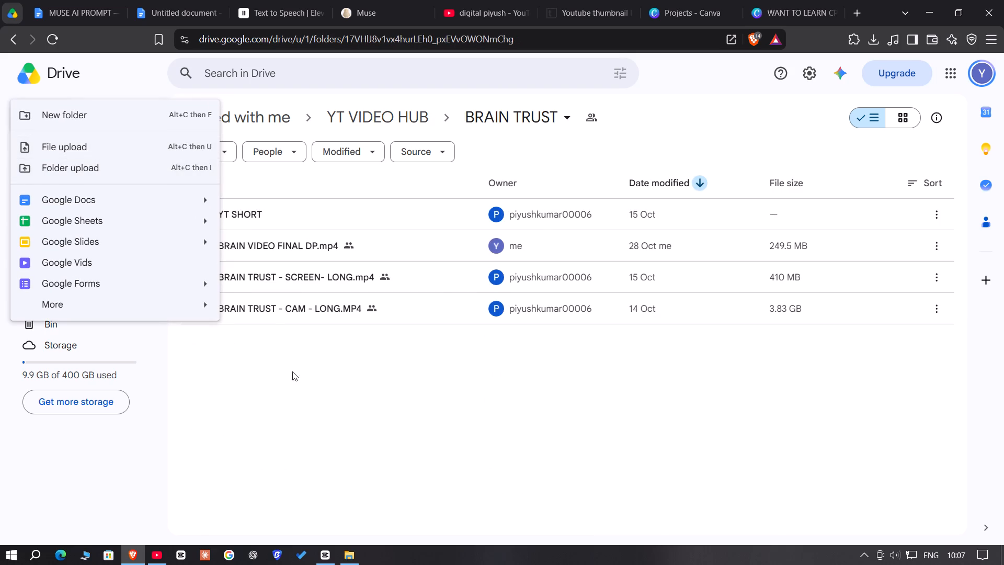
drag(294, 373, 290, 367)
double_click(227, 213)
Upload the REEL BRAIN TRUST video from the EXPORTS folder on HDD (E:) to the YT SHORT folder.
click(61, 122)
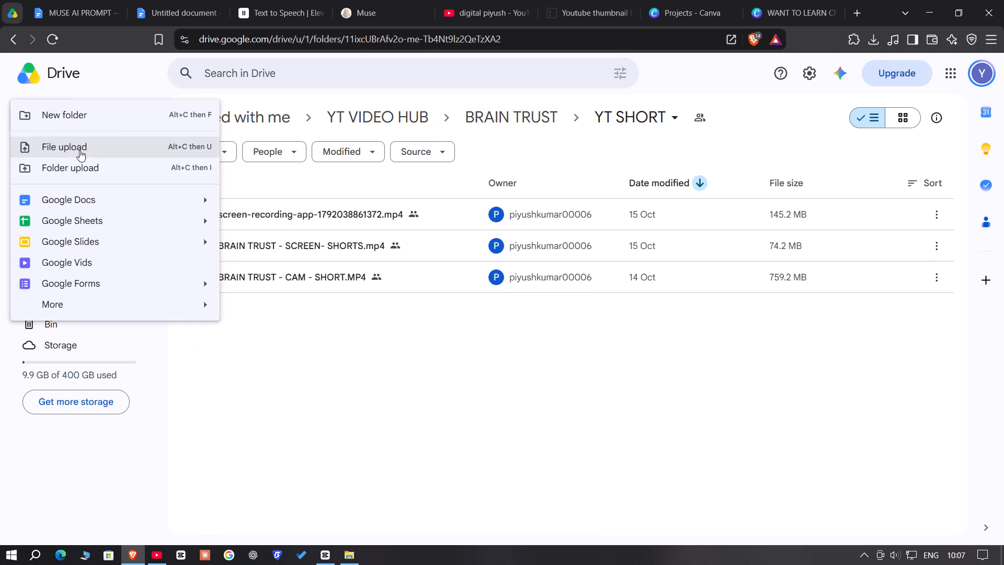
click(80, 151)
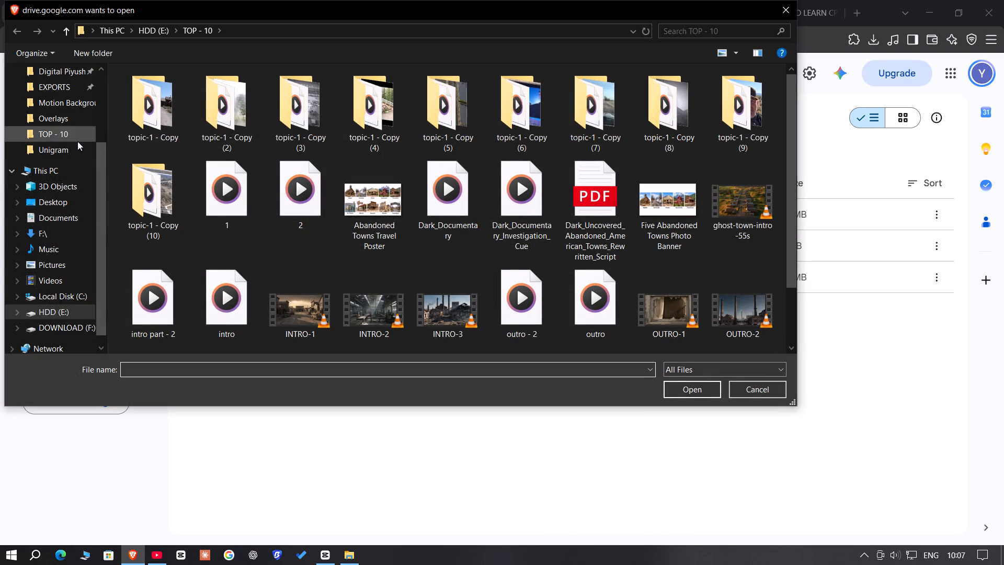
scroll(77, 141, up, 3)
click(61, 137)
scroll(387, 221, down, 5)
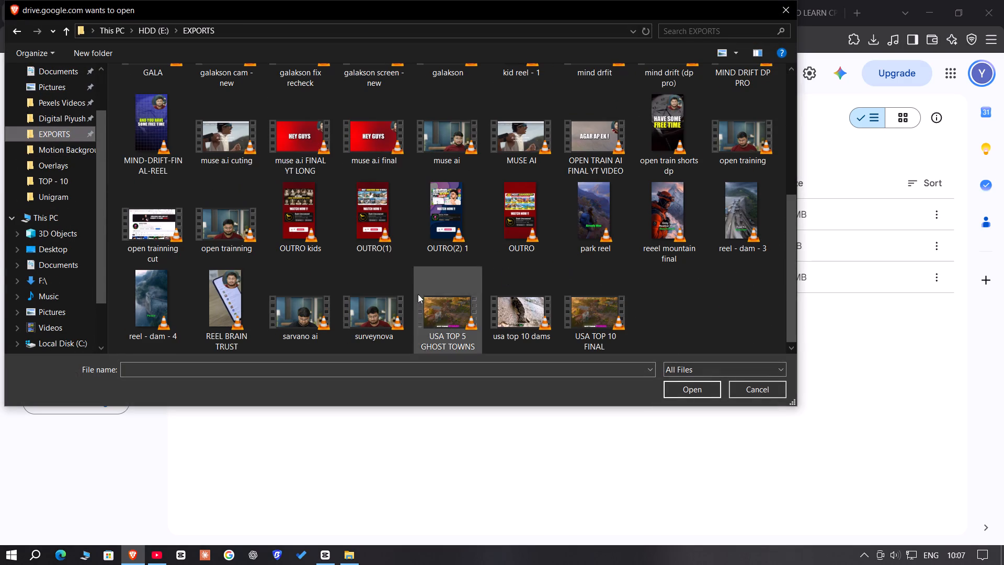
double_click(236, 330)
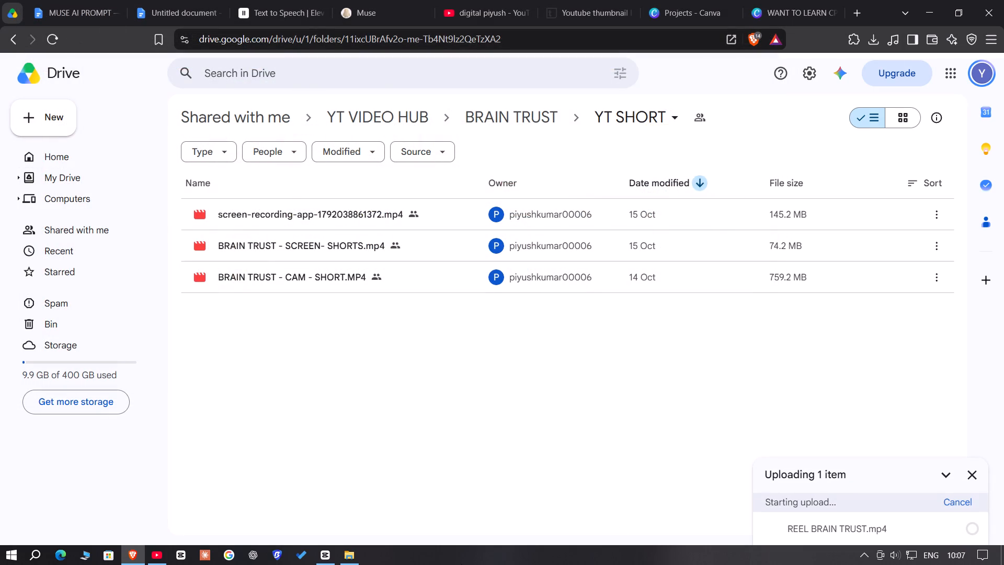
Switch to CapCut and close project 1102.
click(324, 564)
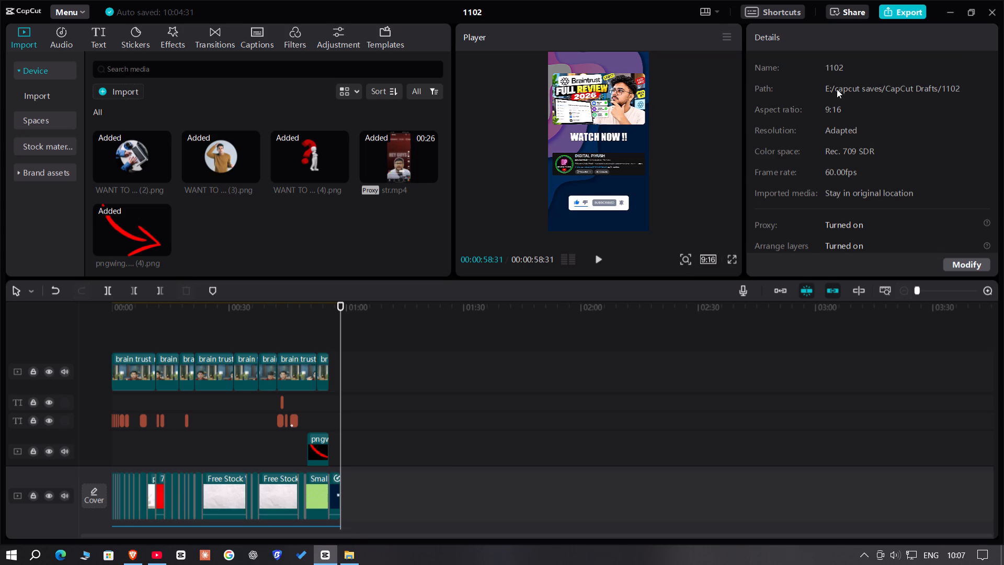
click(995, 12)
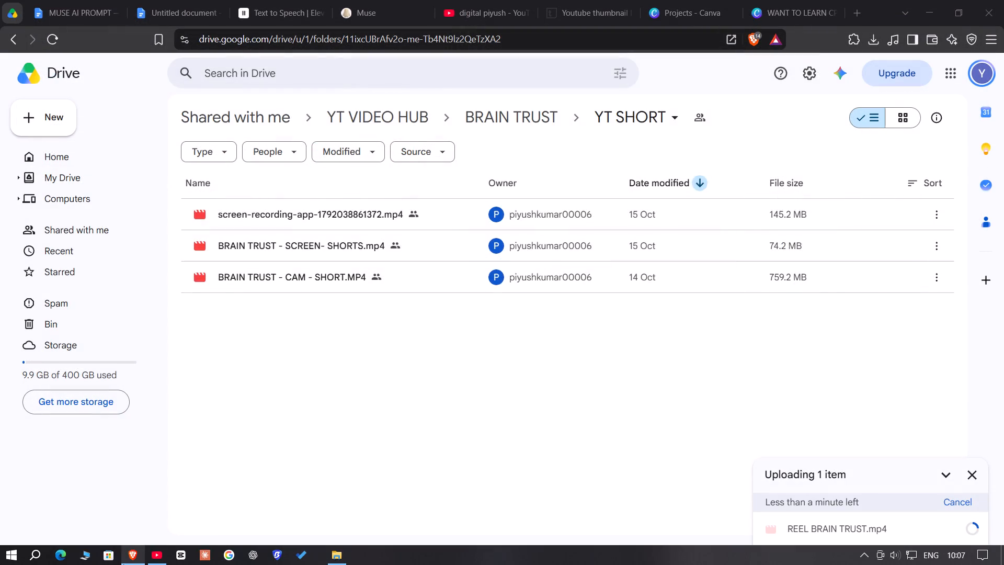
click(123, 564)
click(350, 0)
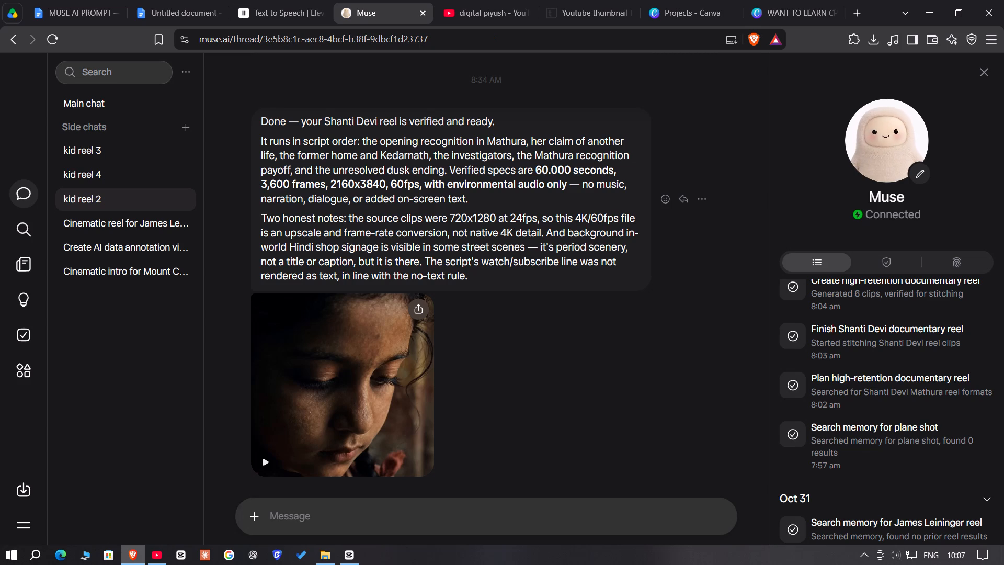
click(340, 369)
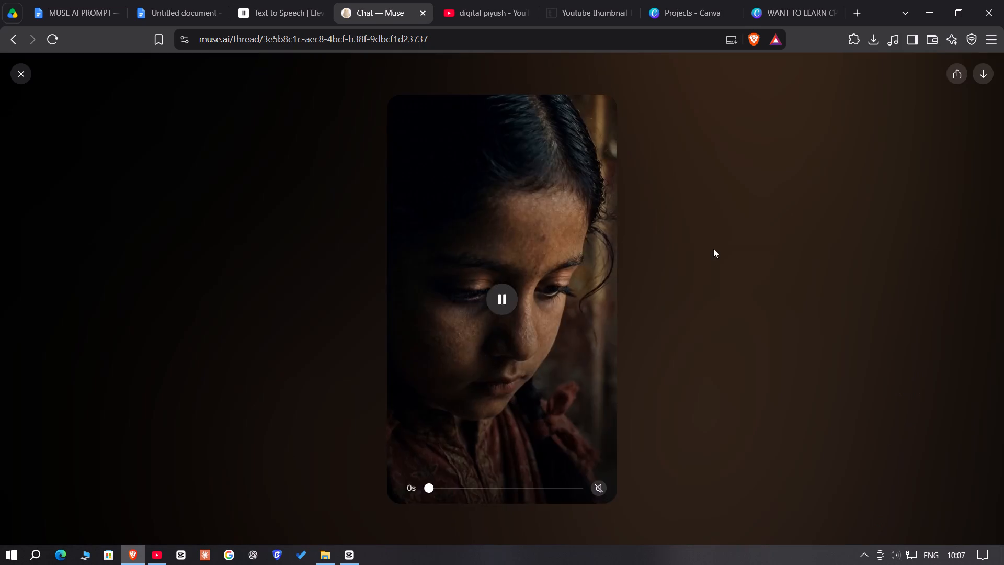
click(988, 69)
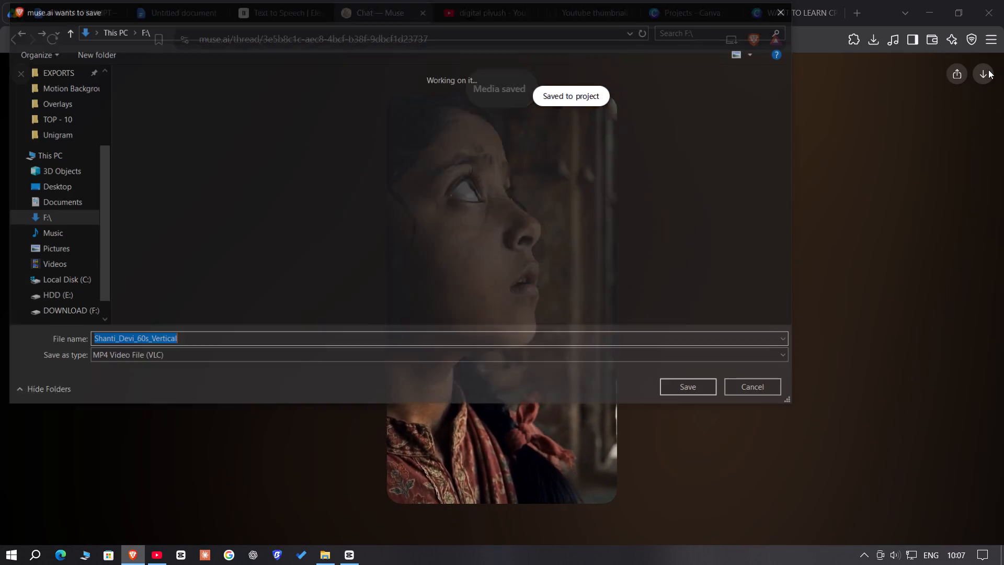
key(BackSpace)
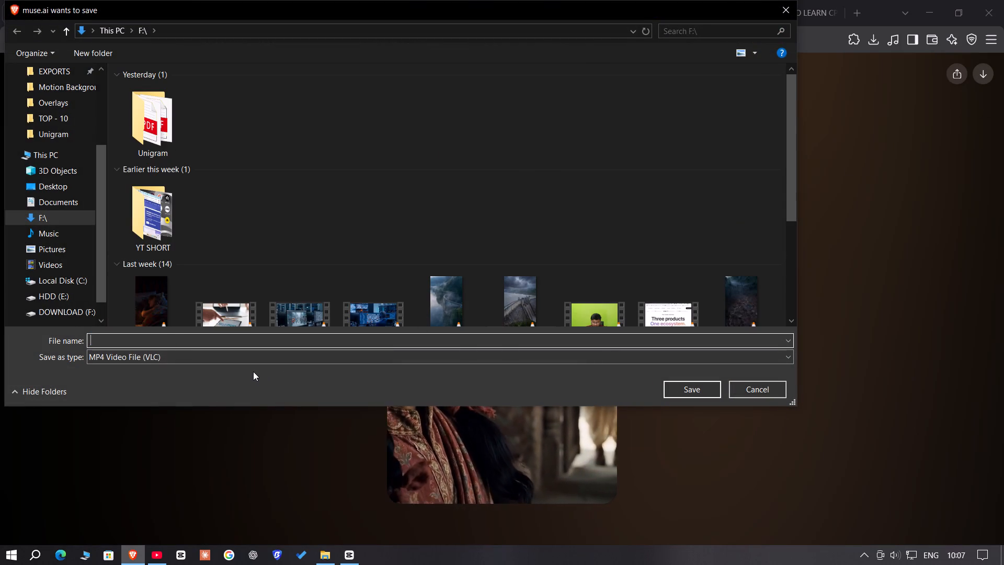
text(REEL)
key(space)
text(- 2)
key(space)
text(VO)
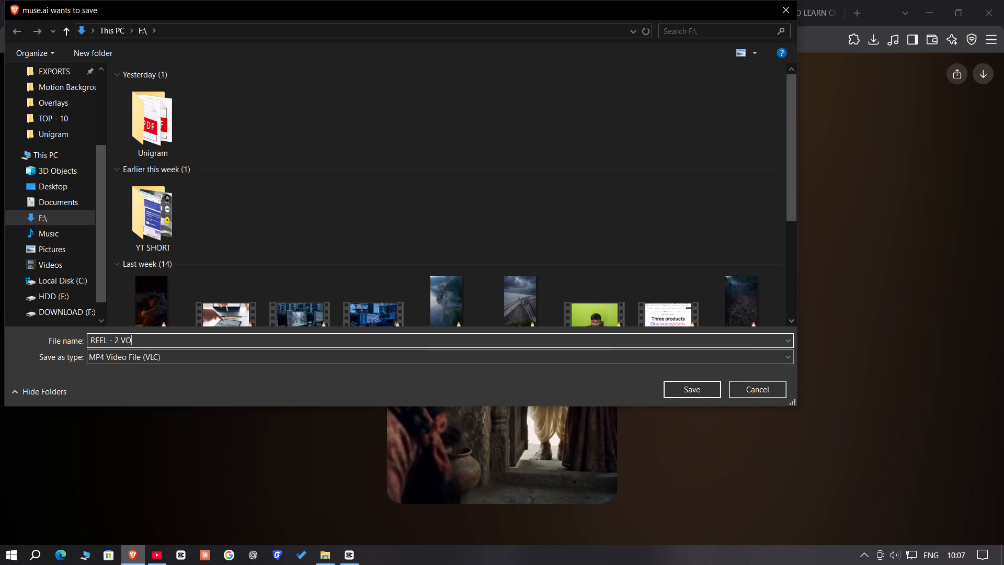
key(BackSpace)
text(IDEO)
key(Return)
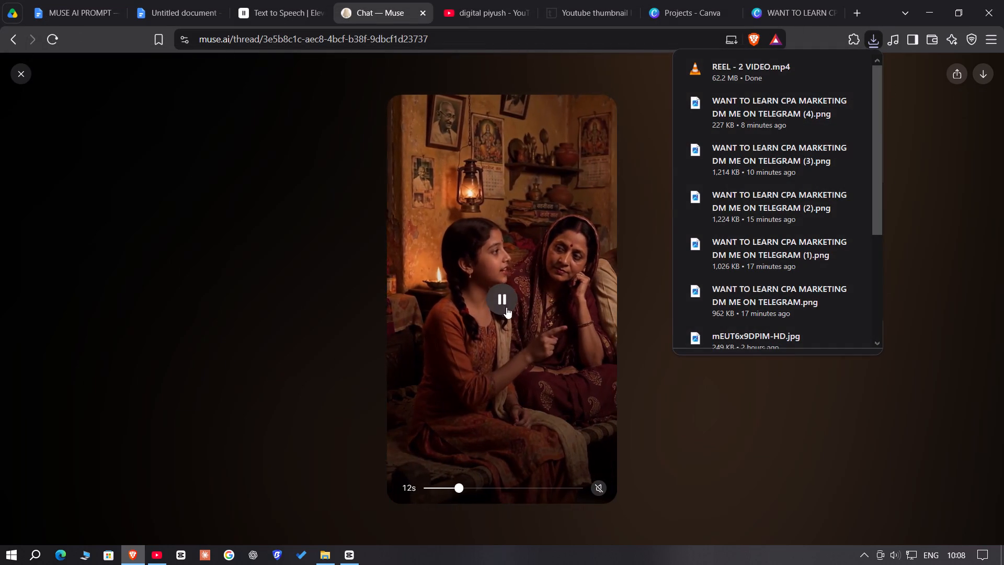
click(504, 299)
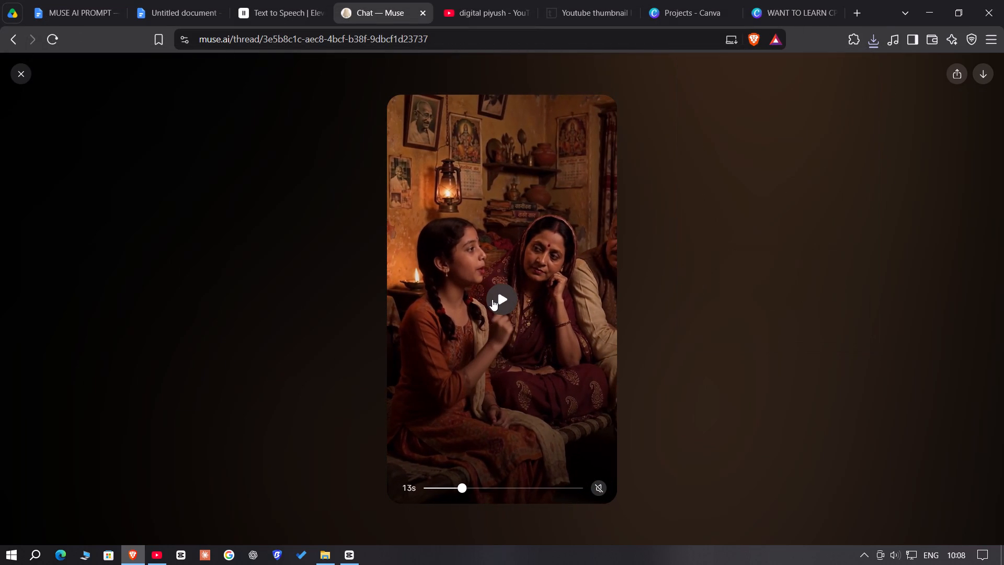
click(26, 77)
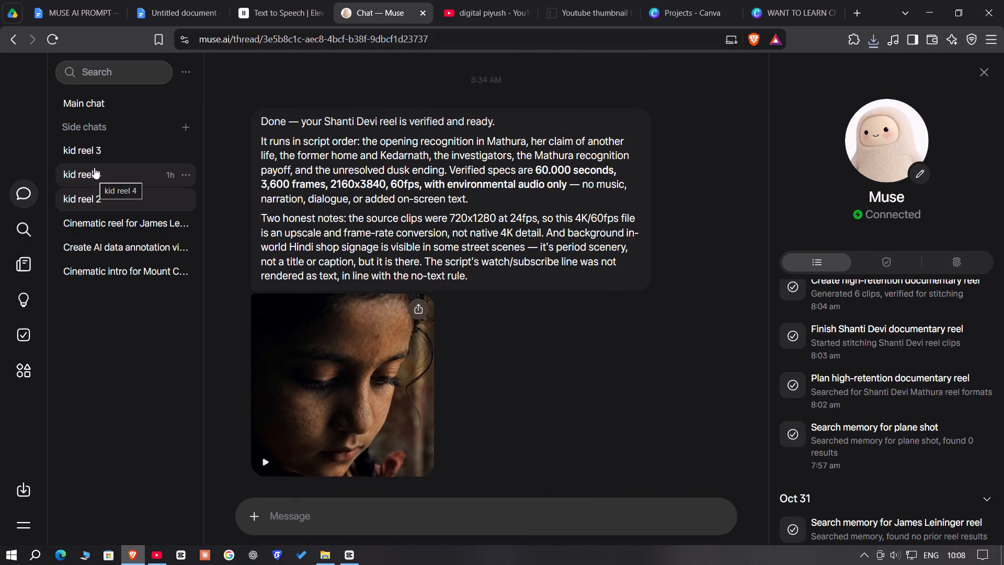
Open the kid reel 3 side chat in Muse.
click(99, 150)
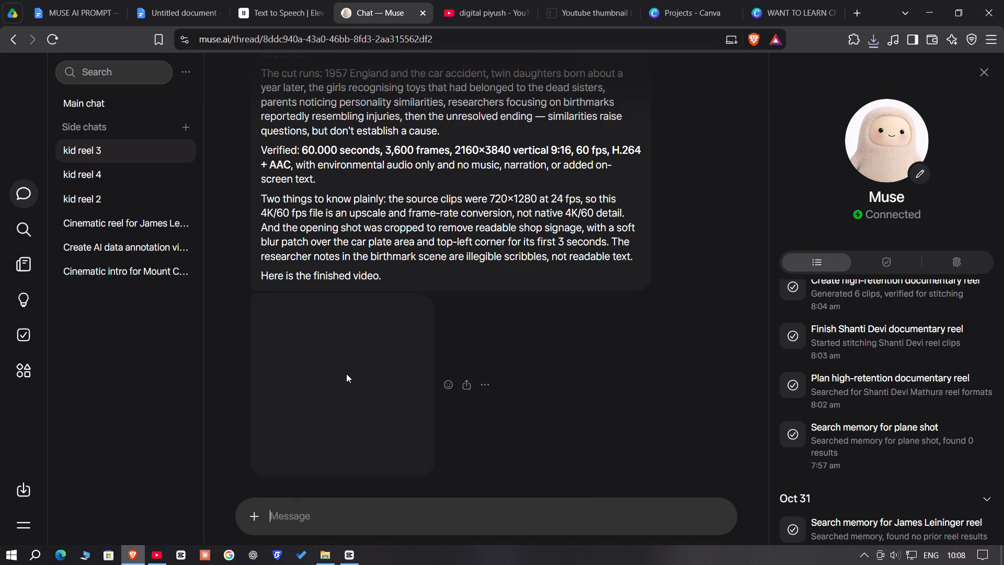
Check the plan and token usage in Muse's general settings, and close the settings.
click(21, 527)
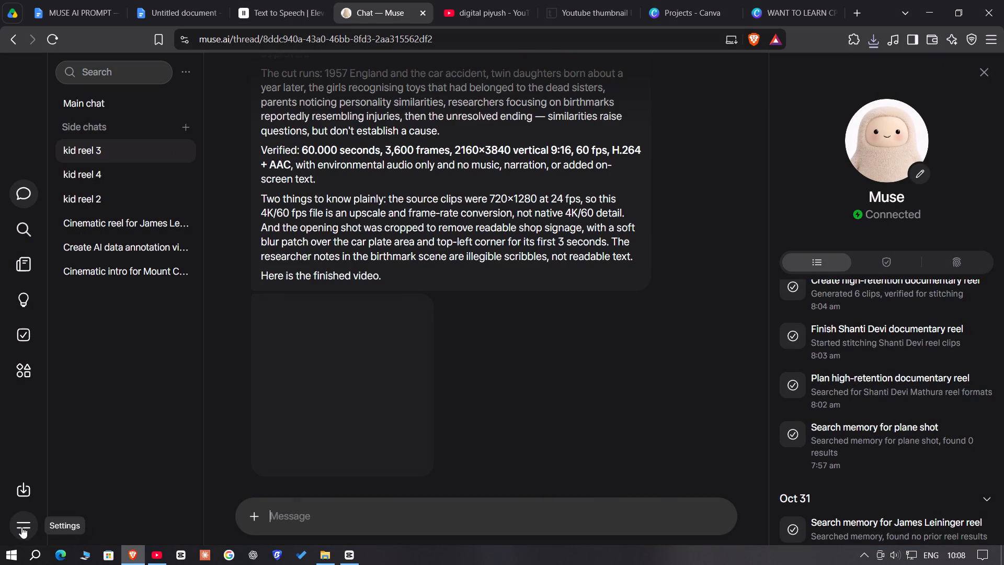
click(91, 517)
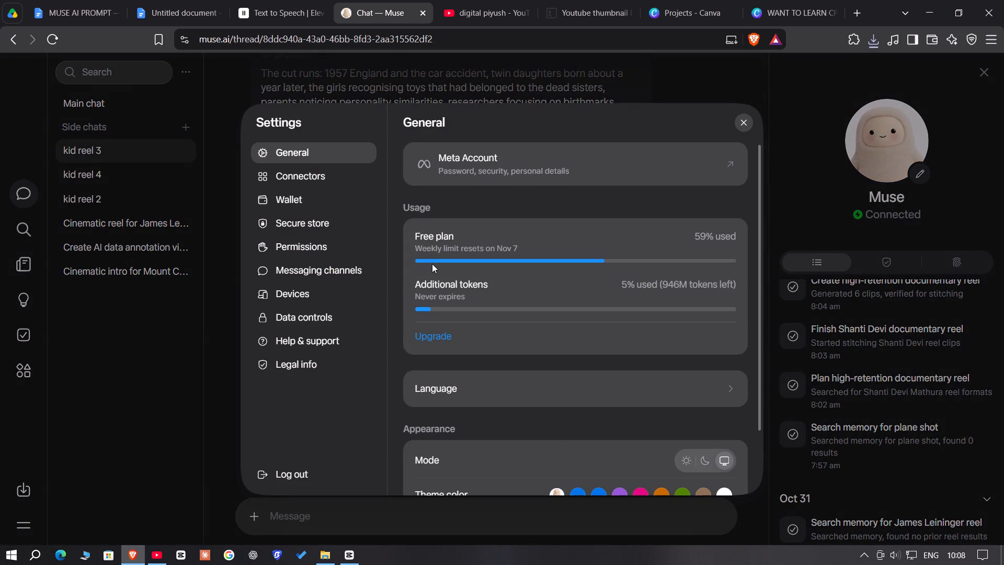
click(749, 124)
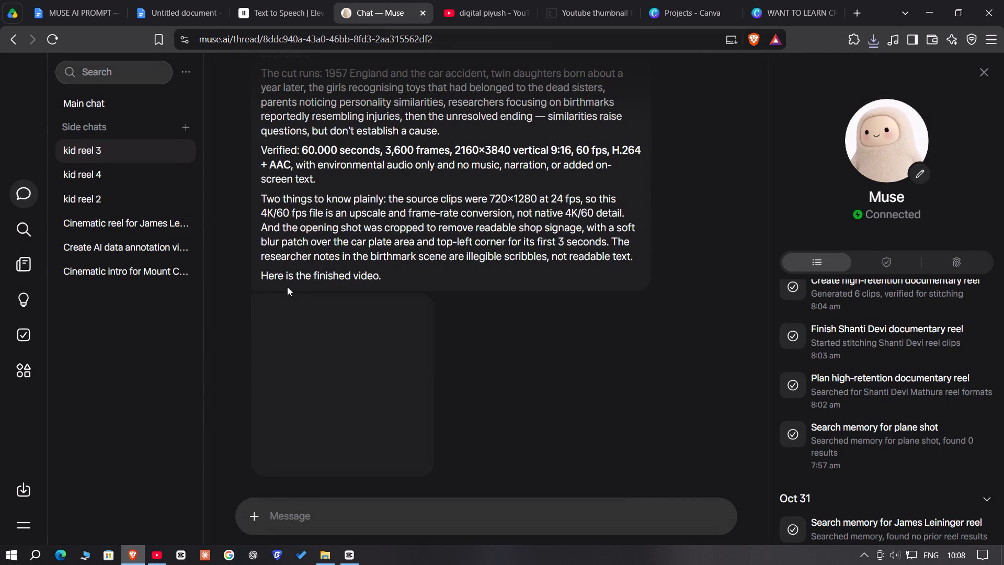
Check the computer's network and VPN connections and the apps running in the background.
click(915, 559)
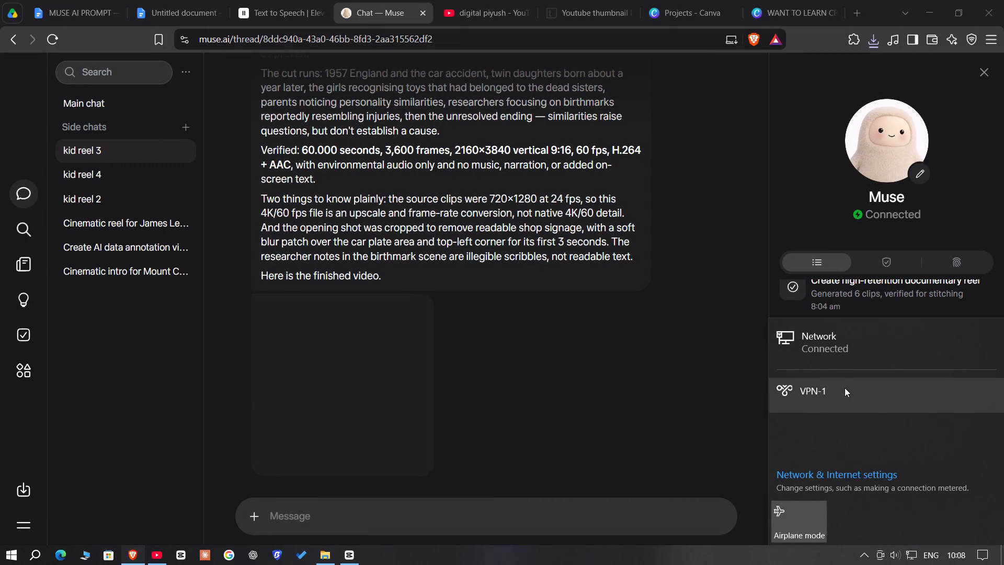
click(650, 403)
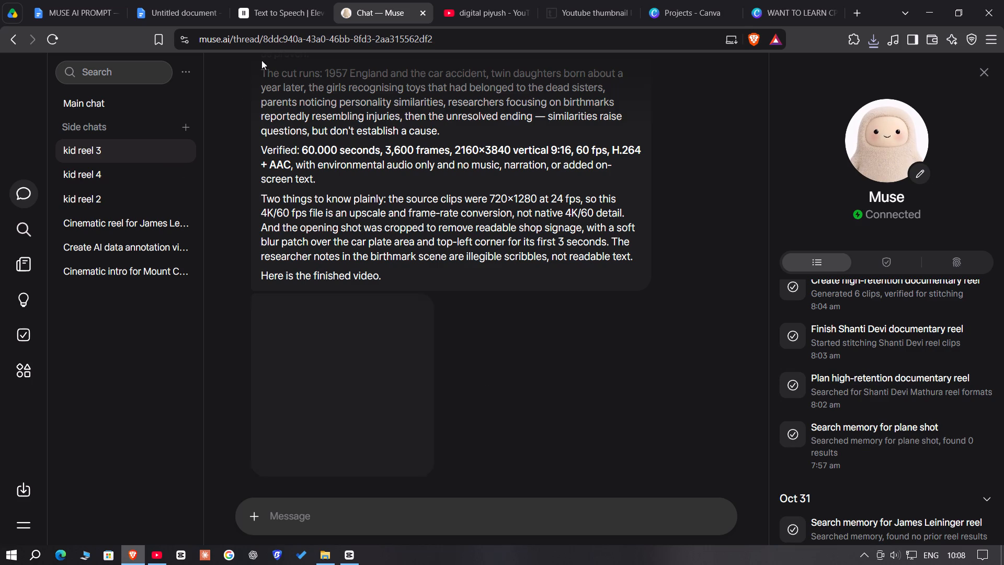
click(349, 564)
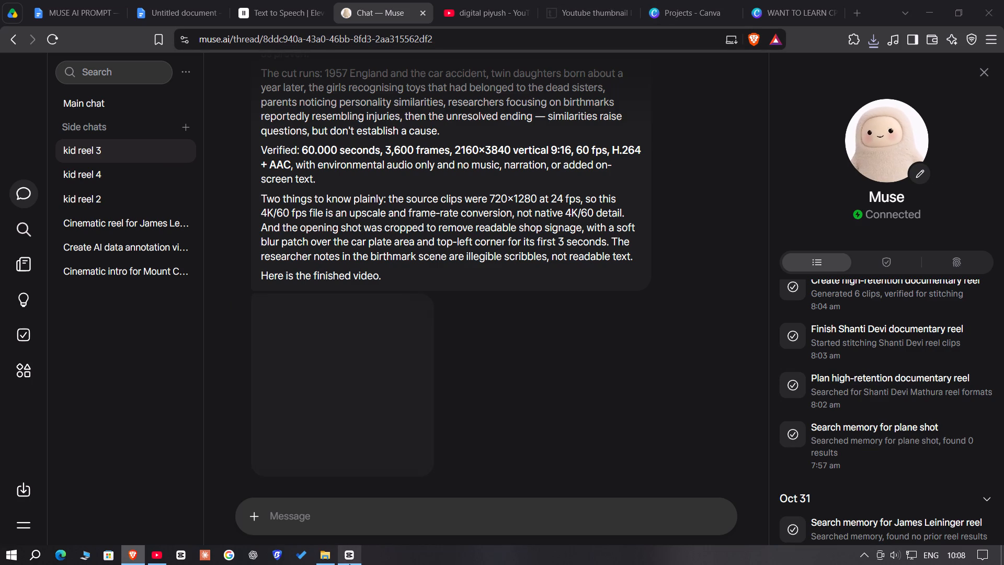
click(861, 555)
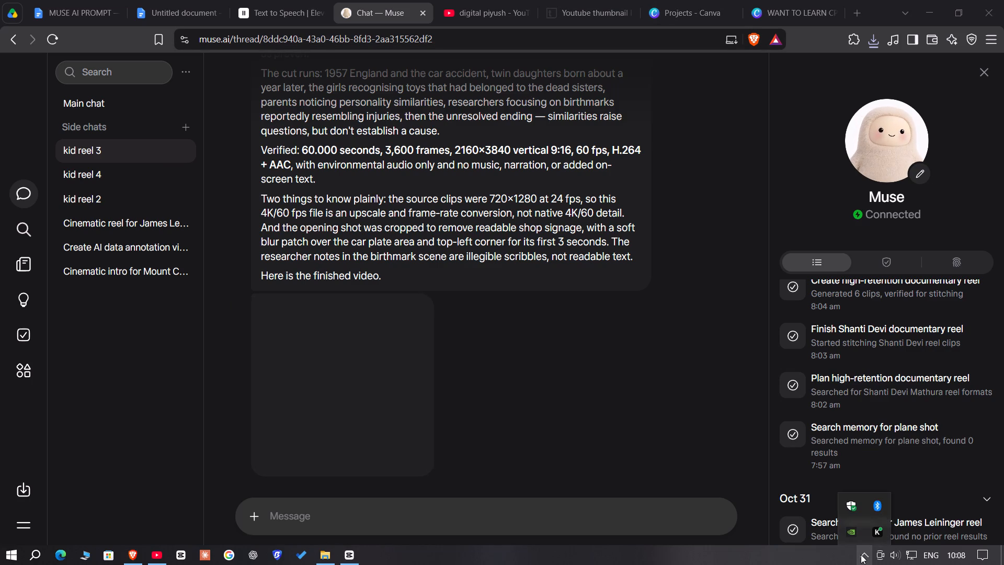